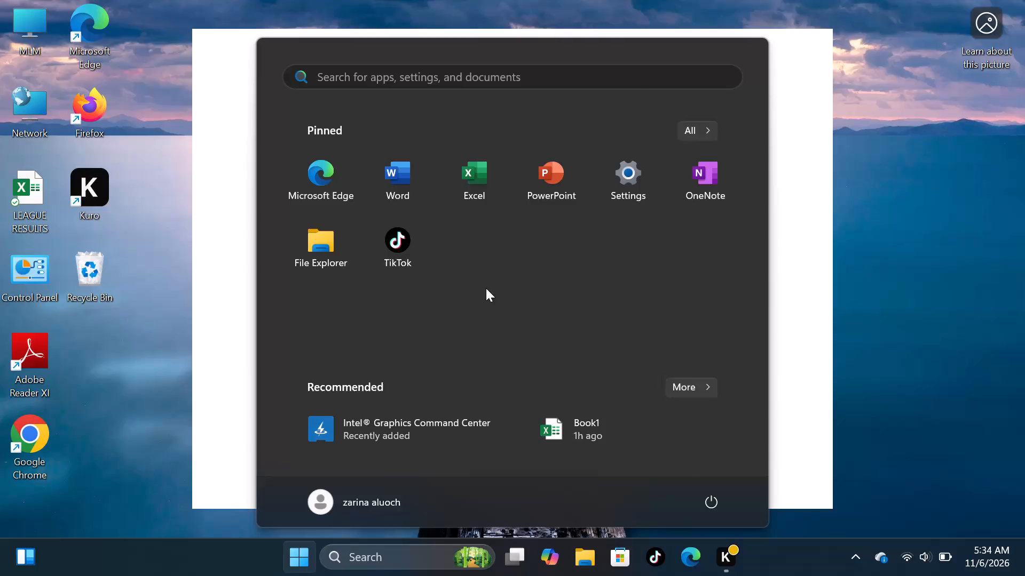
# Launch Excel and create a new blank workbook.
pyautogui.doubleClick(478, 172)
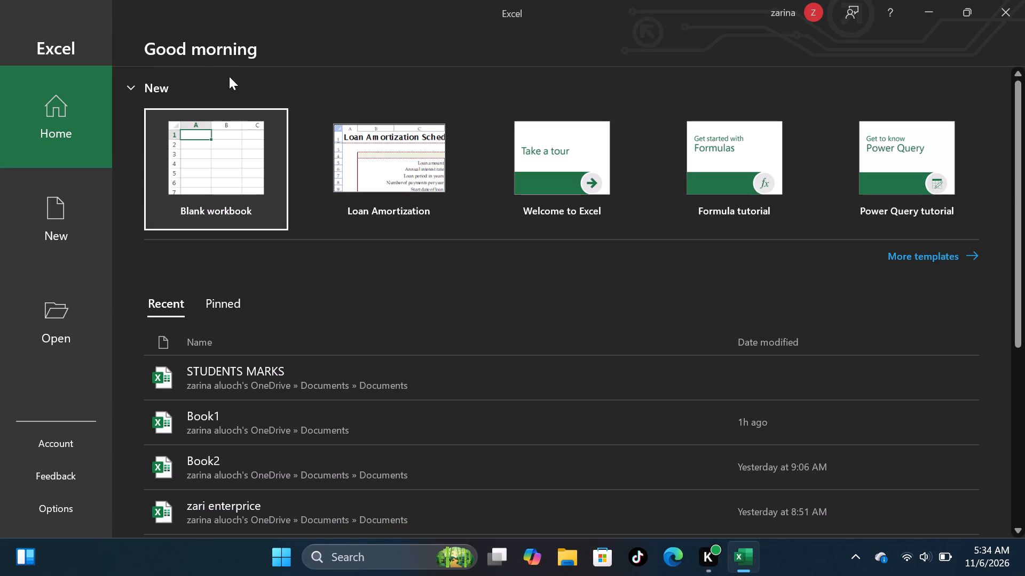
pyautogui.click(210, 137)
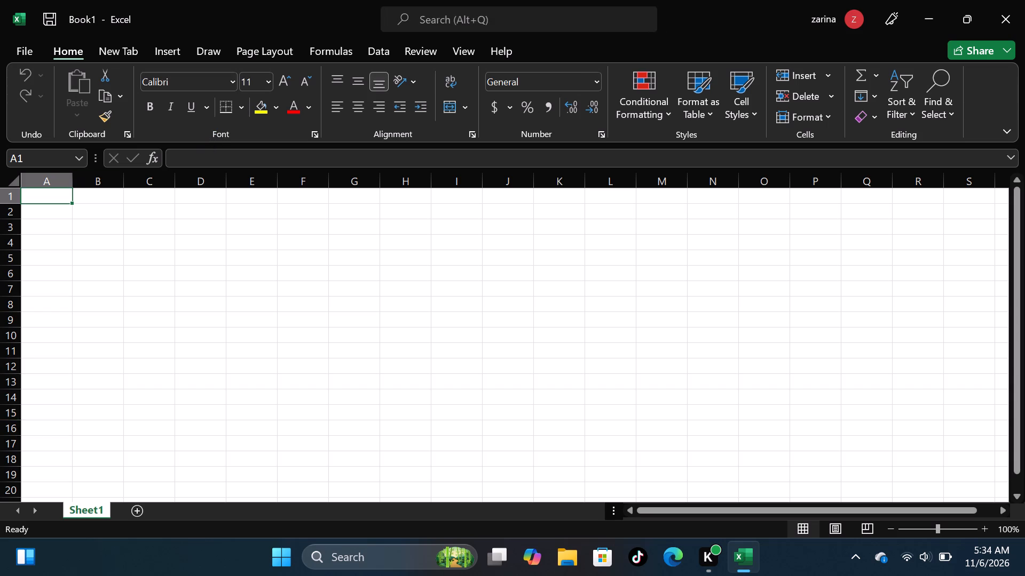
# Rename the Sheet1 worksheet as "rooms".
pyautogui.click(86, 506)
pyautogui.doubleClick(86, 506)
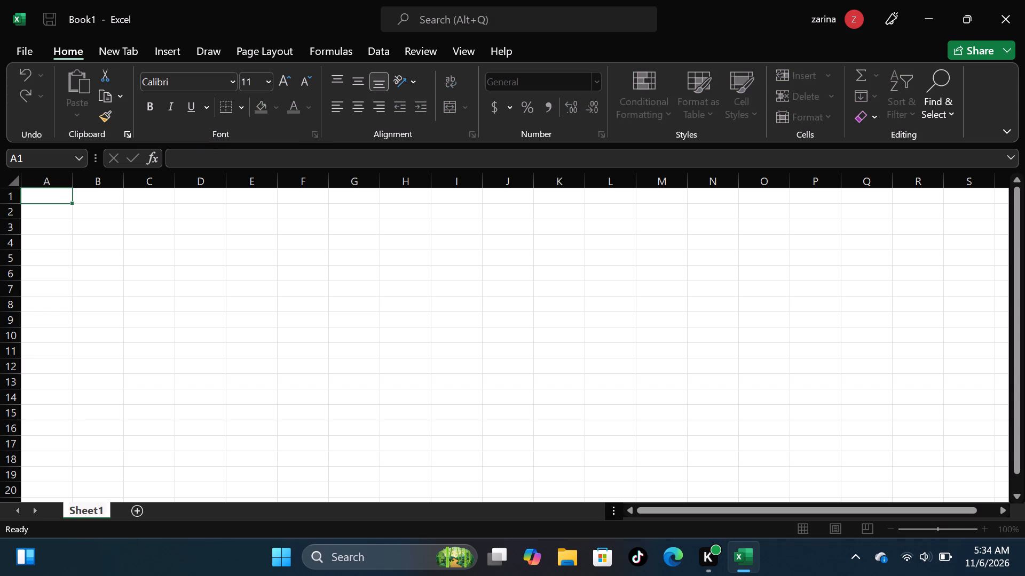
pyautogui.click(86, 506)
pyautogui.press('r')
pyautogui.write('oo')
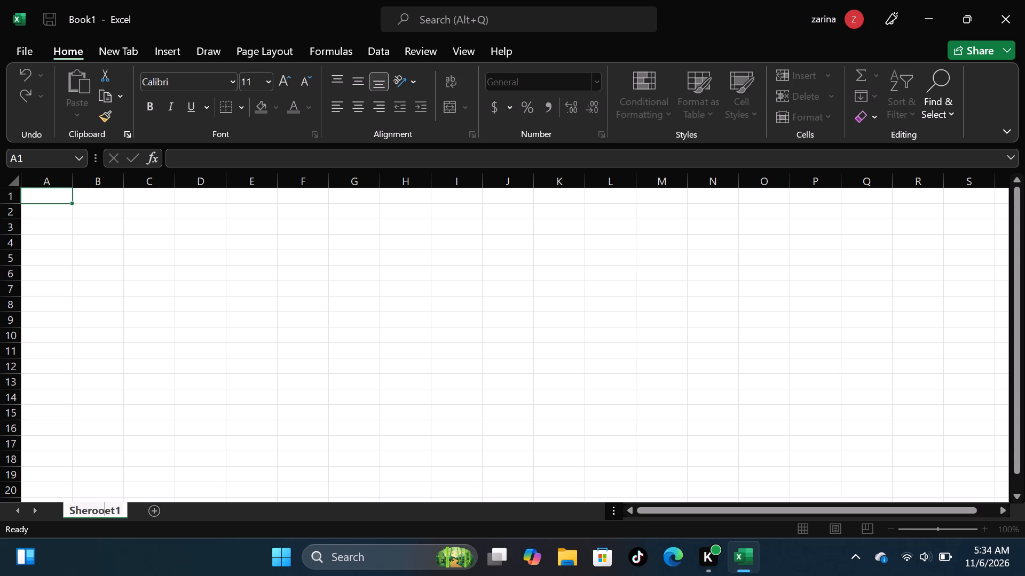
pyautogui.press('BackSpace')
pyautogui.press('BackSpace')
pyautogui.press('BackSpace')
pyautogui.press('BackSpace')
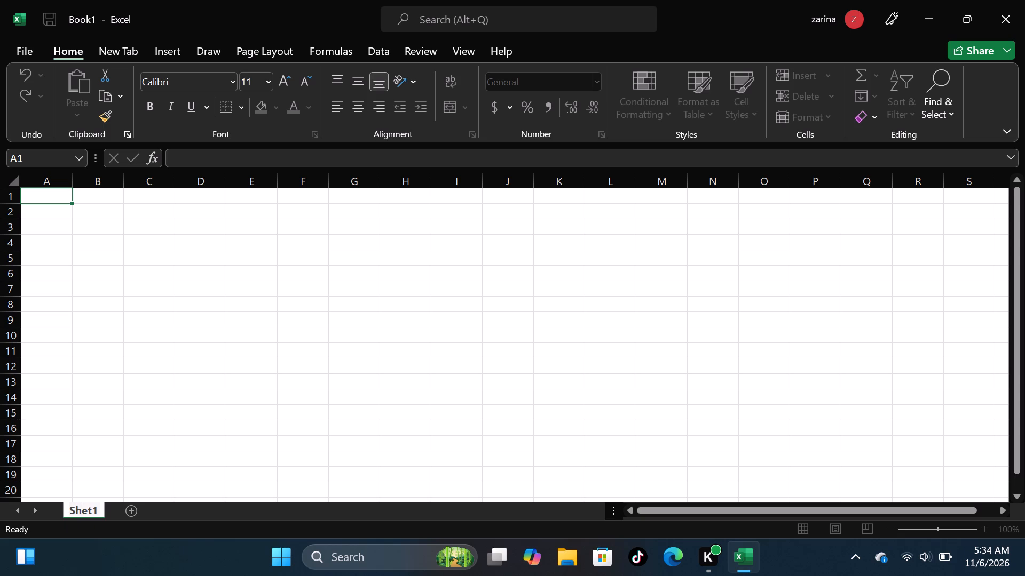
pyautogui.doubleClick(77, 509)
pyautogui.press('r')
pyautogui.write('oo')
pyautogui.write('ms')
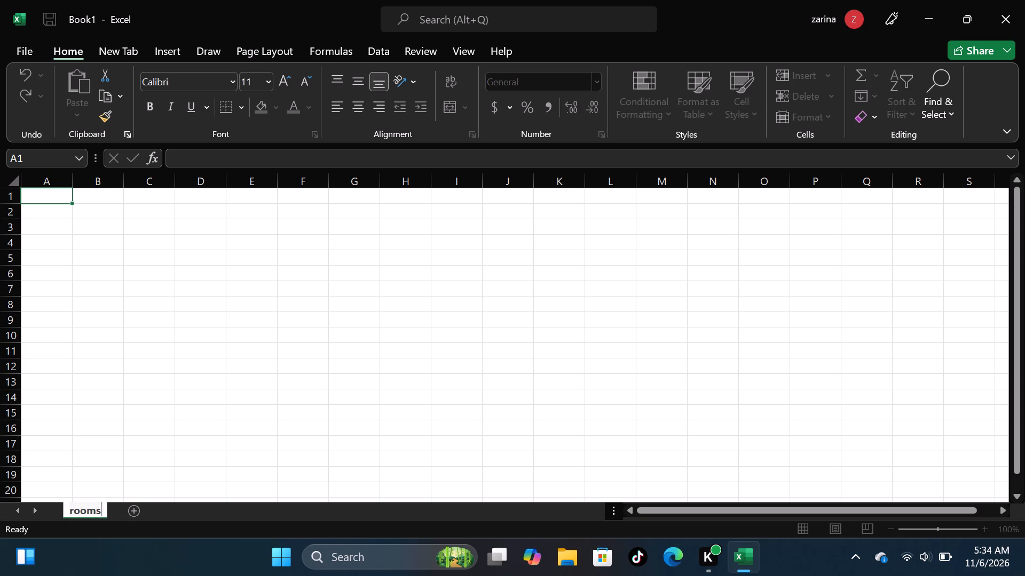
pyautogui.press('Return')
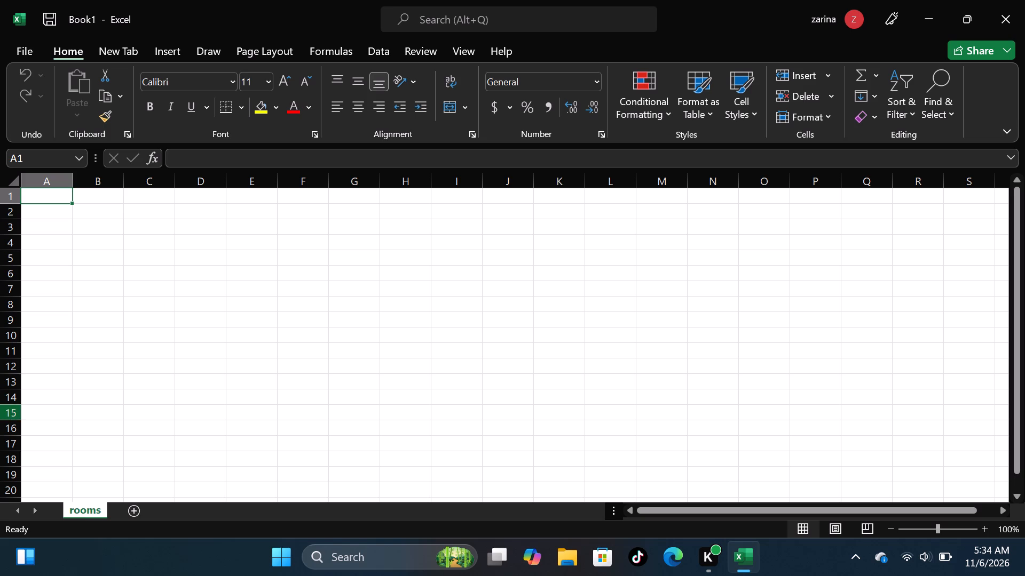
# Enter the header "Room No" in cell A1.
pyautogui.click(37, 199)
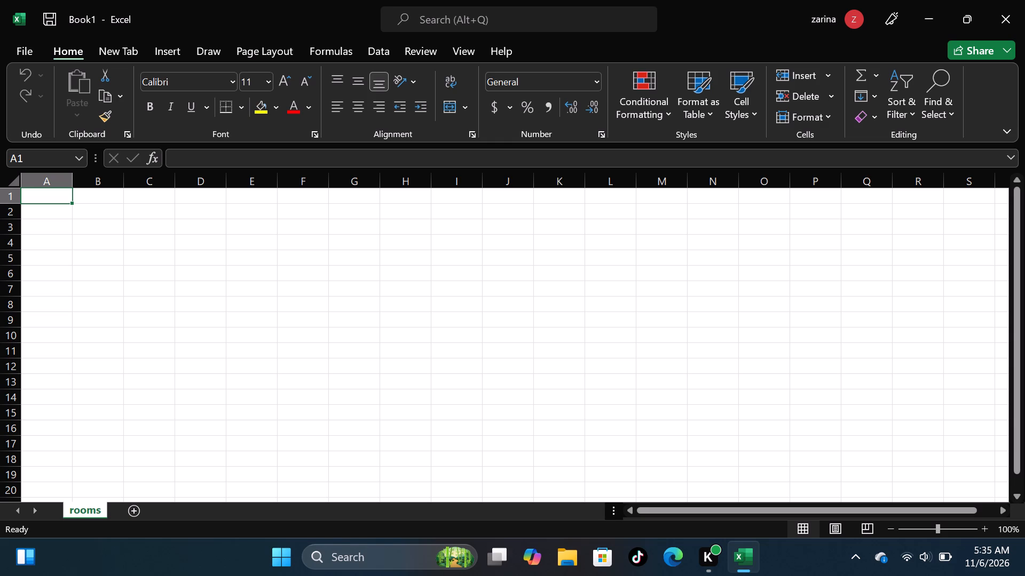
pyautogui.press('r')
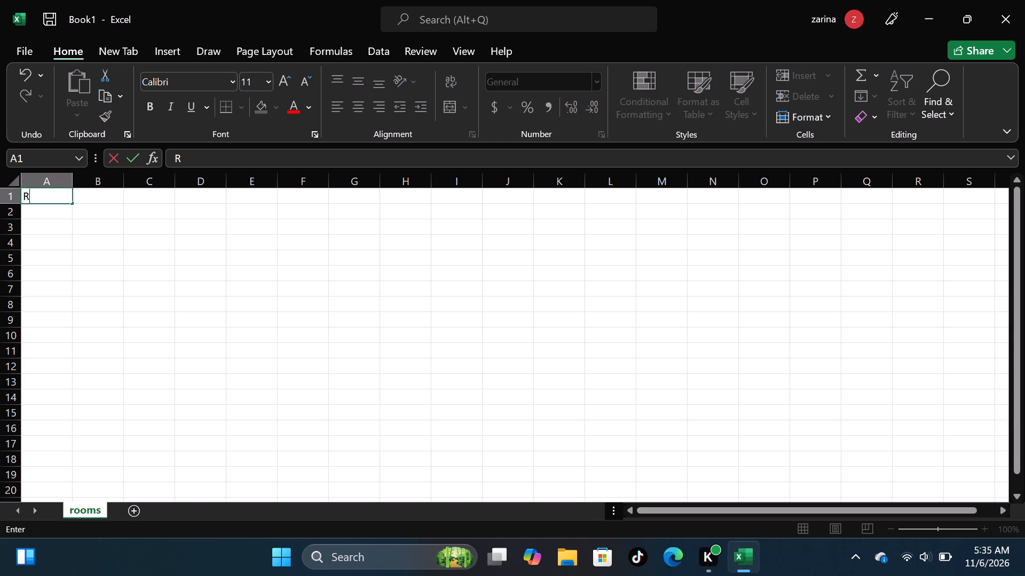
pyautogui.write('oo')
pyautogui.press('m')
pyautogui.press('space')
pyautogui.press('n')
pyautogui.press('o')
pyautogui.press('Right')
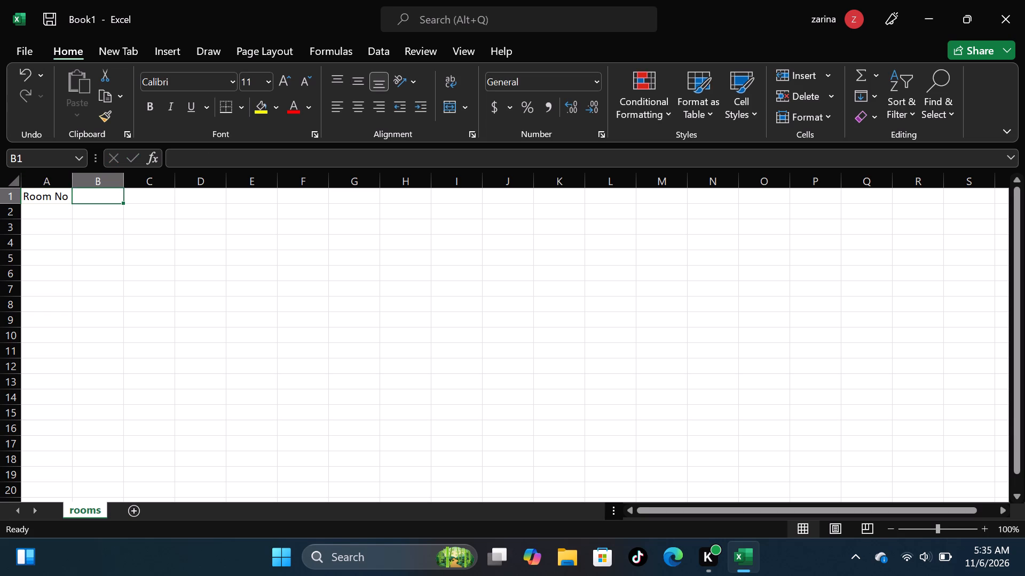
# Enter the header "Room Type" in cell B1.
pyautogui.press('r')
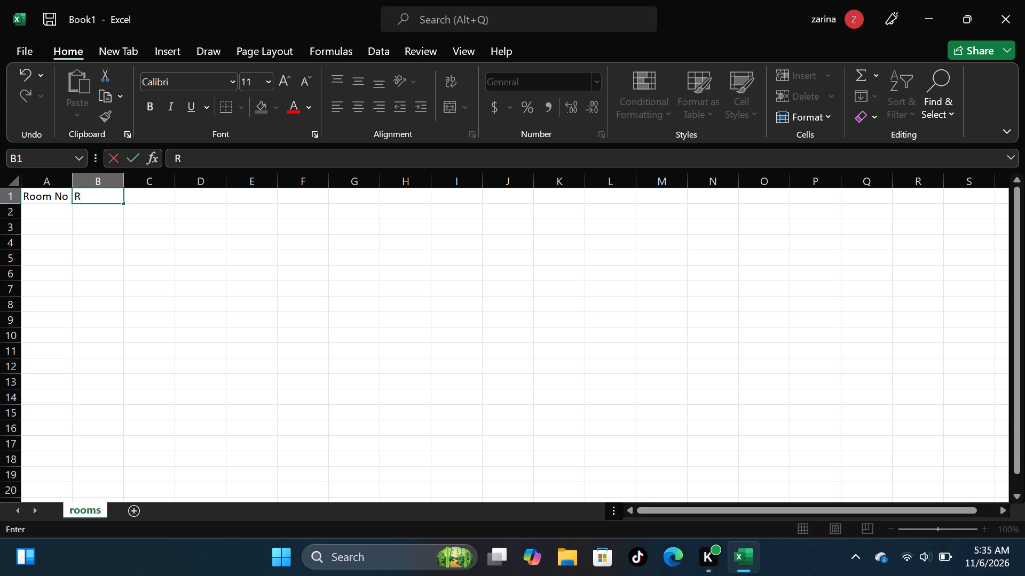
pyautogui.write('oo')
pyautogui.write('m')
pyautogui.press('space')
pyautogui.press('t')
pyautogui.press('y')
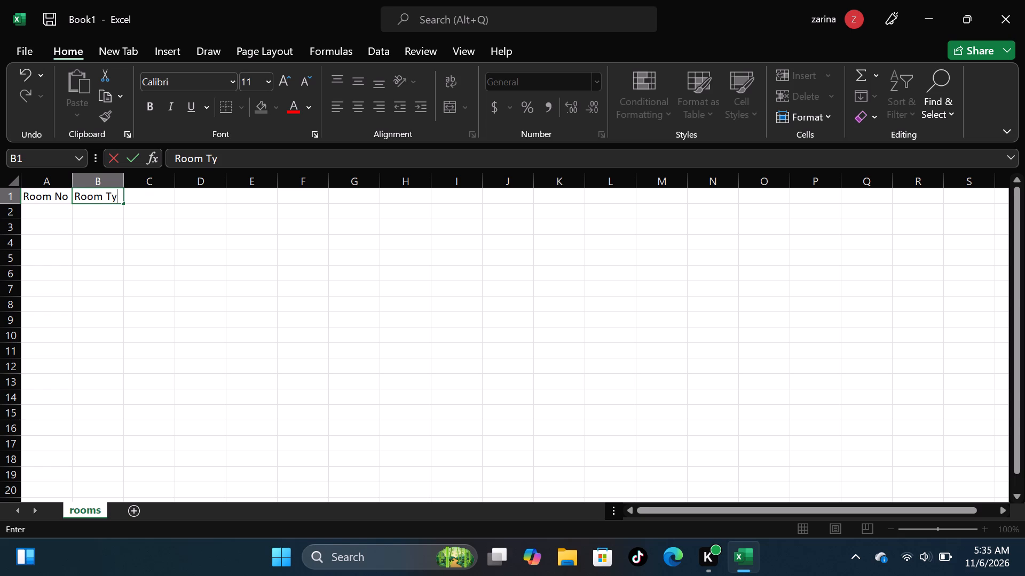
pyautogui.press('BackSpace')
pyautogui.press('y')
pyautogui.press('BackSpace')
pyautogui.press('y')
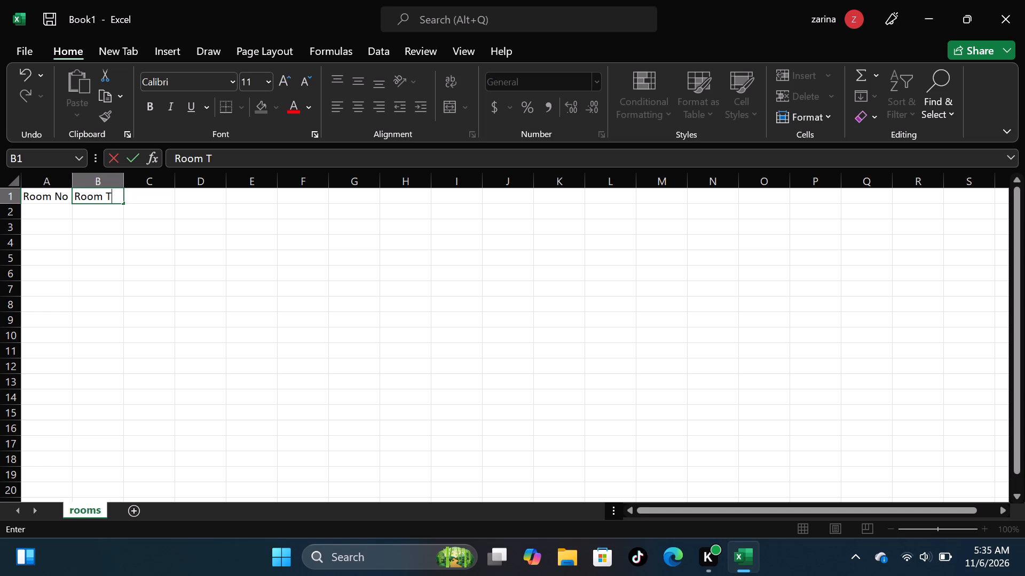
pyautogui.write('pe')
pyautogui.press('Right')
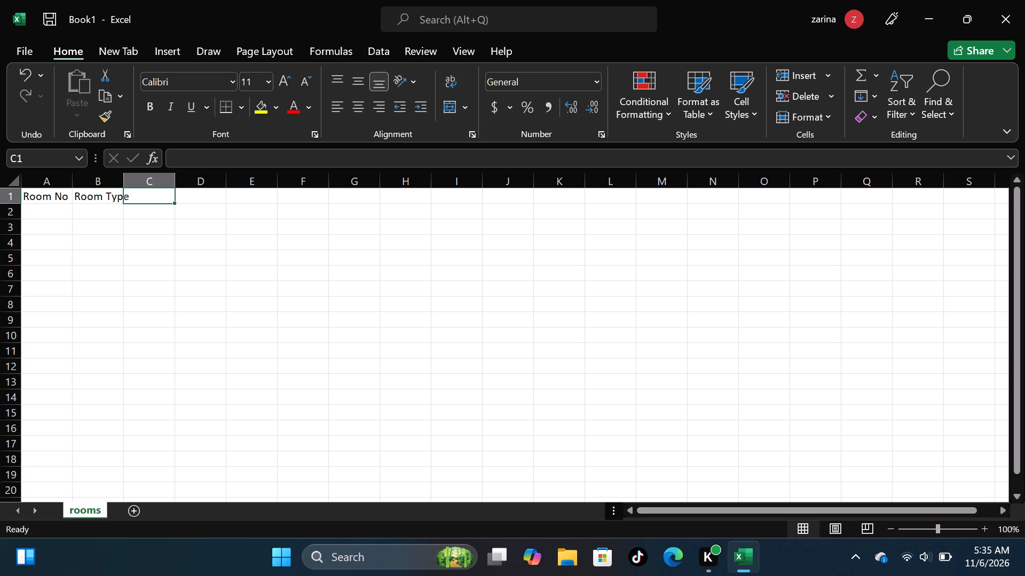
# Widen column B so that the Room Type header fits inside it.
pyautogui.click(740, 272)
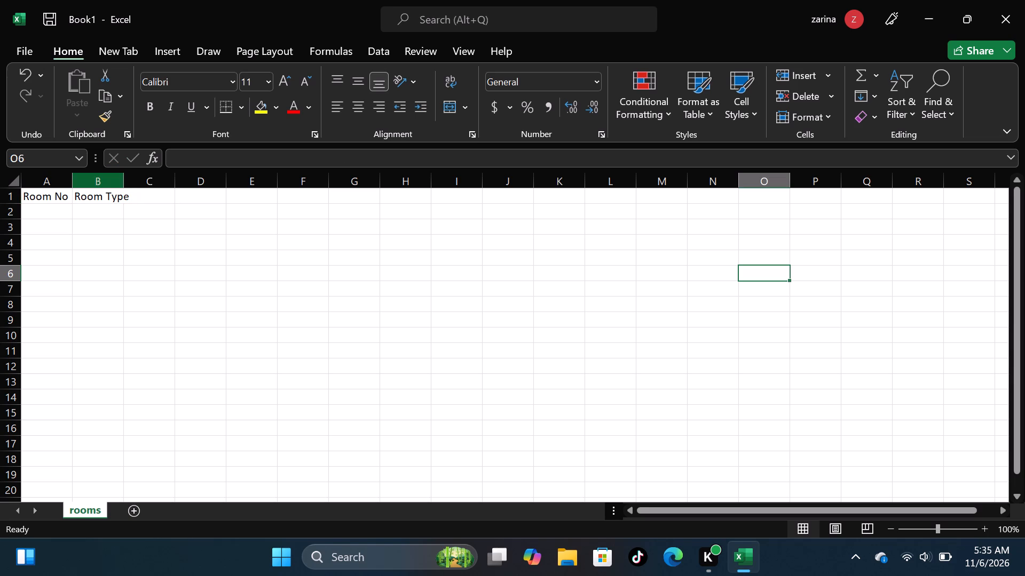
pyautogui.moveTo(128, 186); pyautogui.dragTo(144, 186)
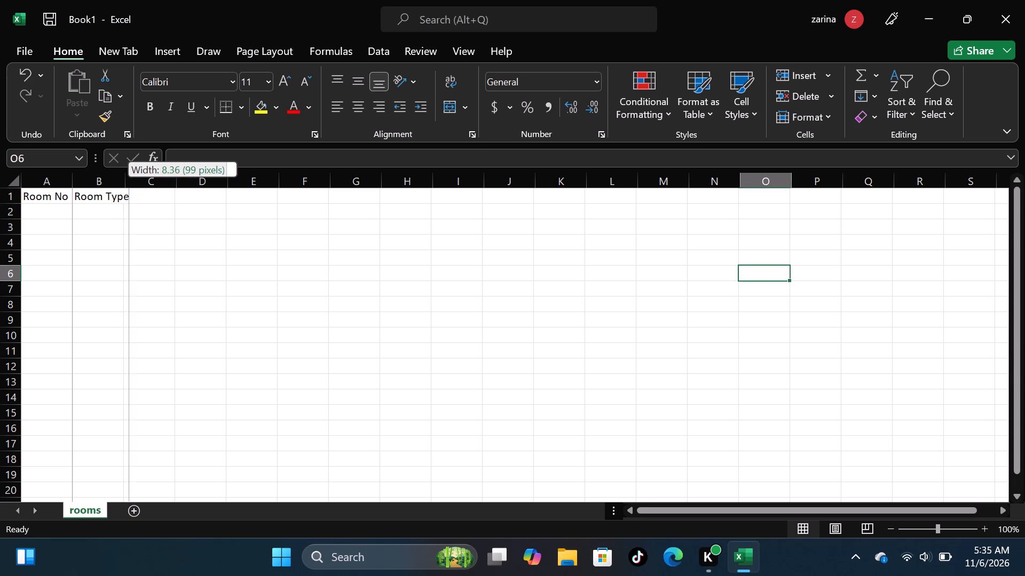
pyautogui.moveTo(144, 186); pyautogui.dragTo(151, 186)
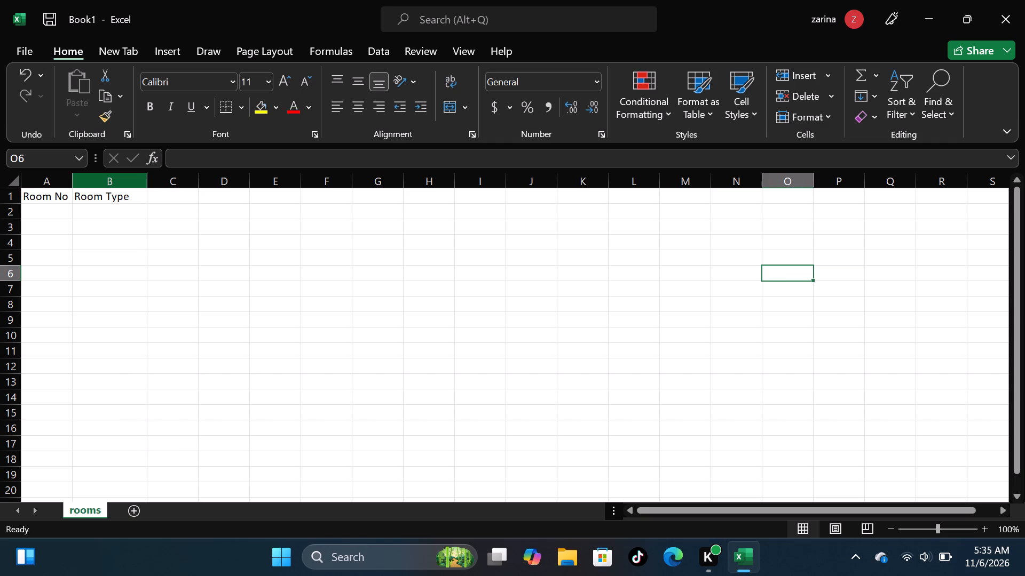
# Enter the header "Price per Night" in cell C1.
pyautogui.click(158, 194)
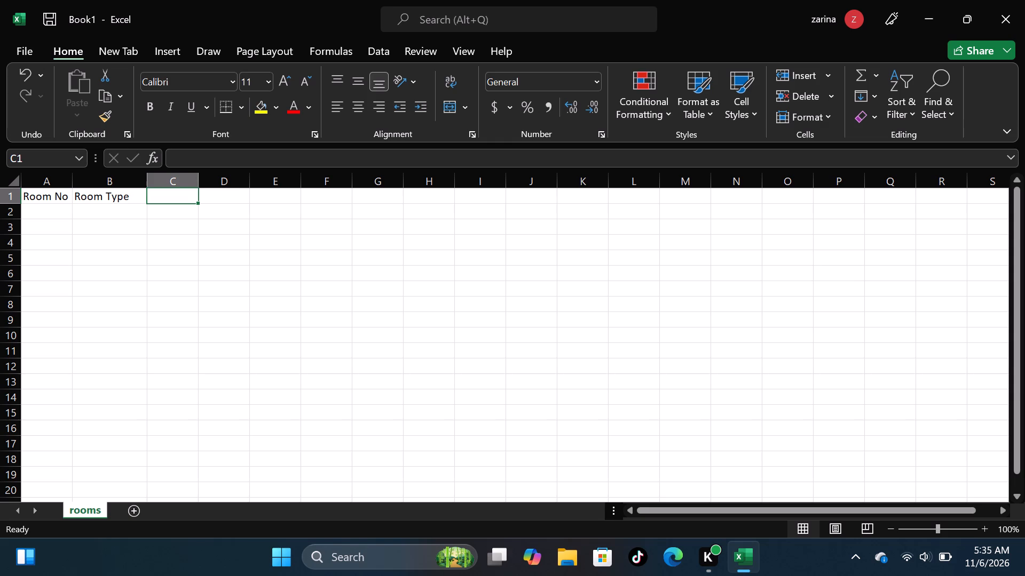
pyautogui.press('p')
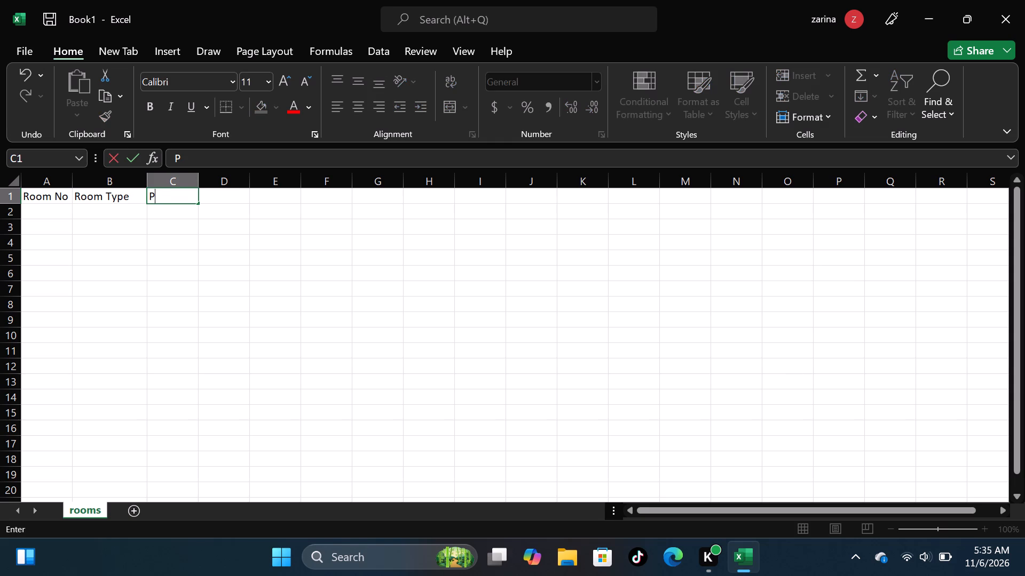
pyautogui.press('r')
pyautogui.write('ice')
pyautogui.press('space')
pyautogui.press('p')
pyautogui.write('er')
pyautogui.press('space')
pyautogui.press('n')
pyautogui.write('ight')
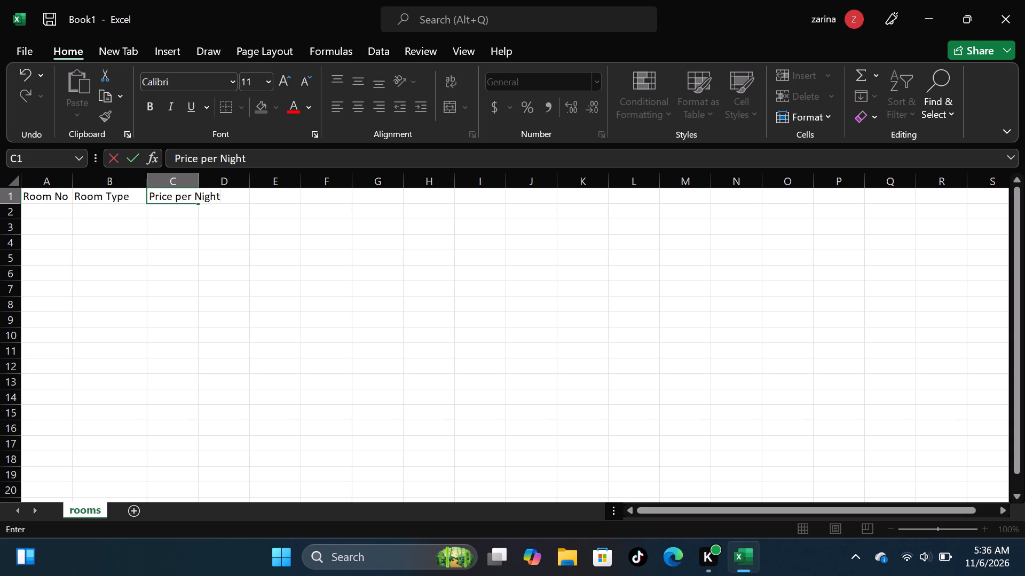
pyautogui.click(302, 249)
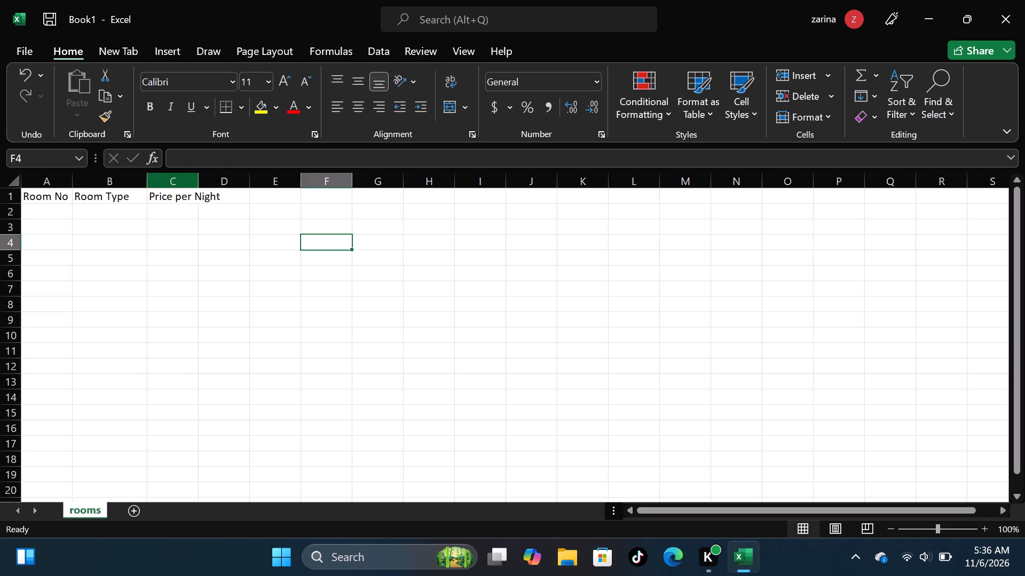
# Widen column C so that the Price per Night header fits inside it.
pyautogui.moveTo(195, 182); pyautogui.dragTo(238, 167)
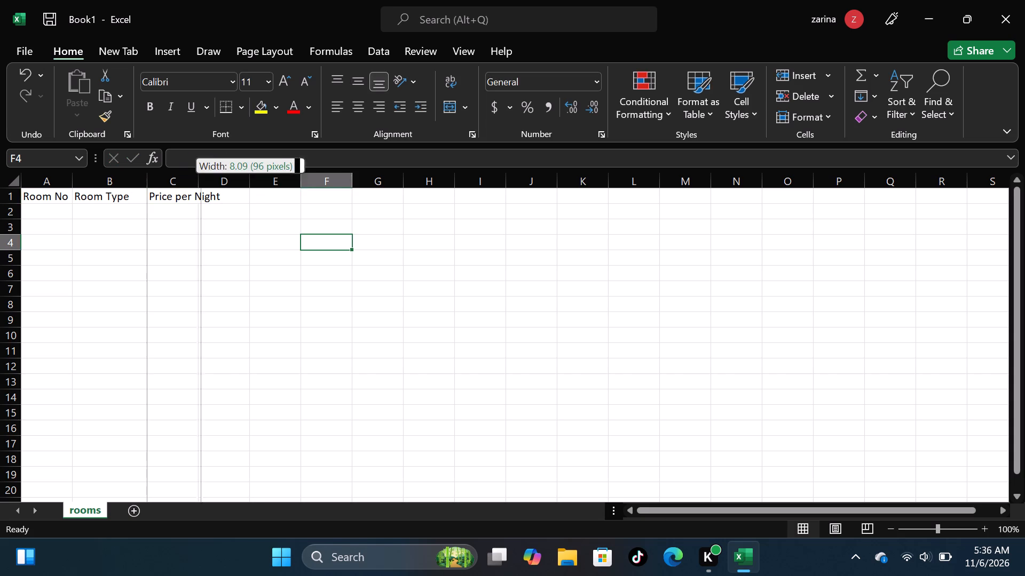
pyautogui.moveTo(238, 167); pyautogui.dragTo(254, 165)
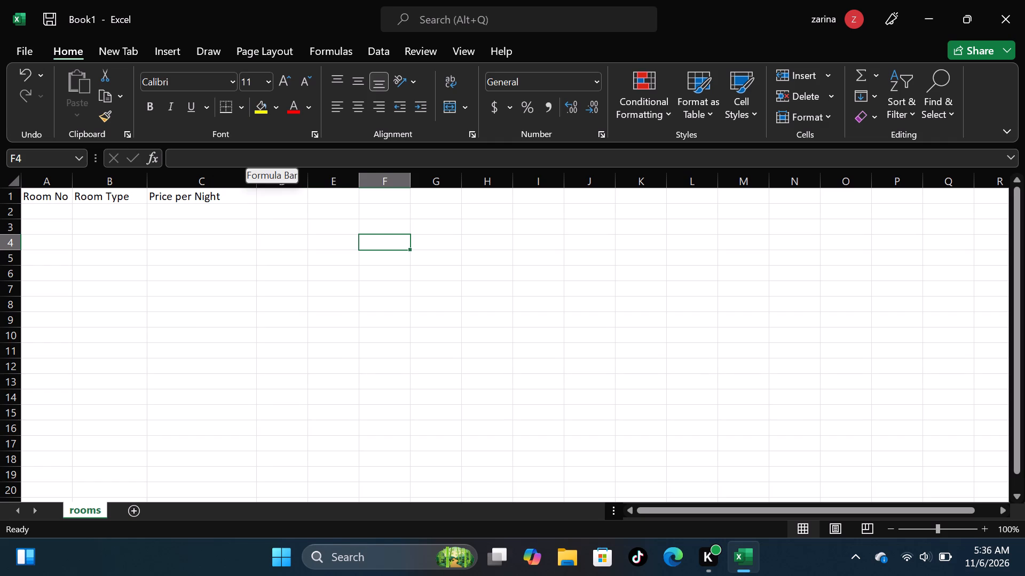
# Enter the room numbers 101, 102 and 103 in cells A2 to A4 under Room No.
pyautogui.click(61, 206)
pyautogui.write('101')
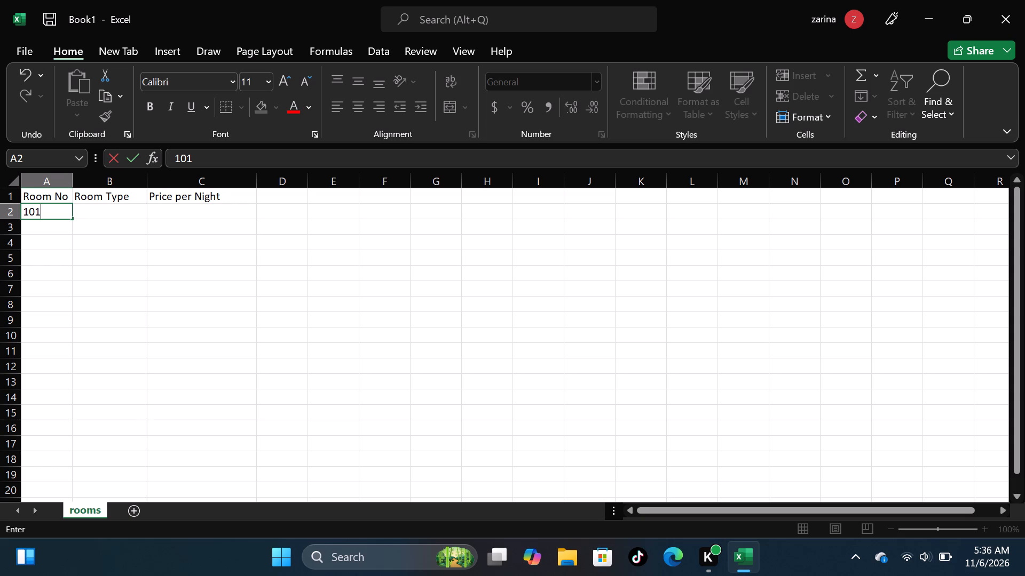
pyautogui.press('Down')
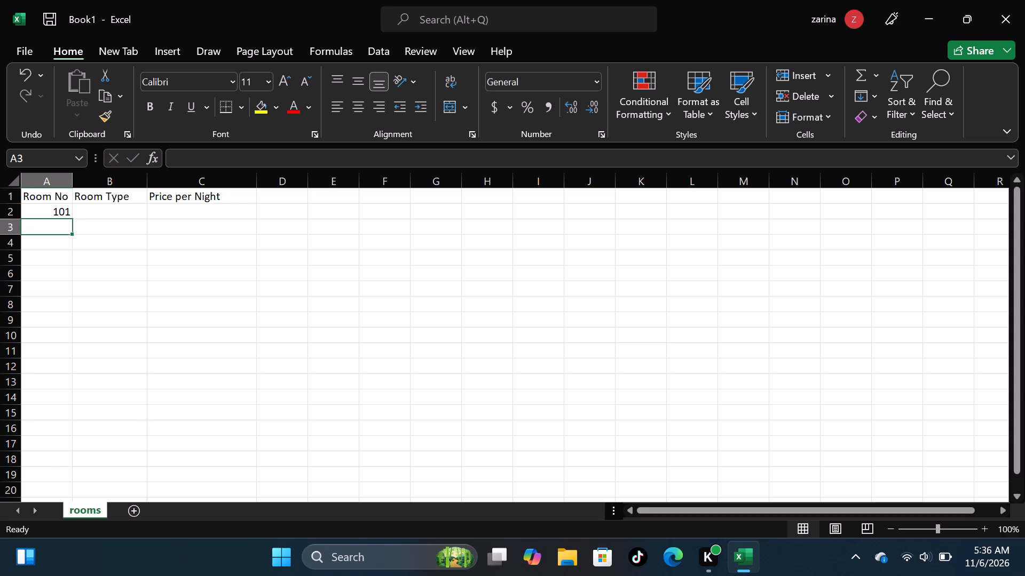
pyautogui.press('1')
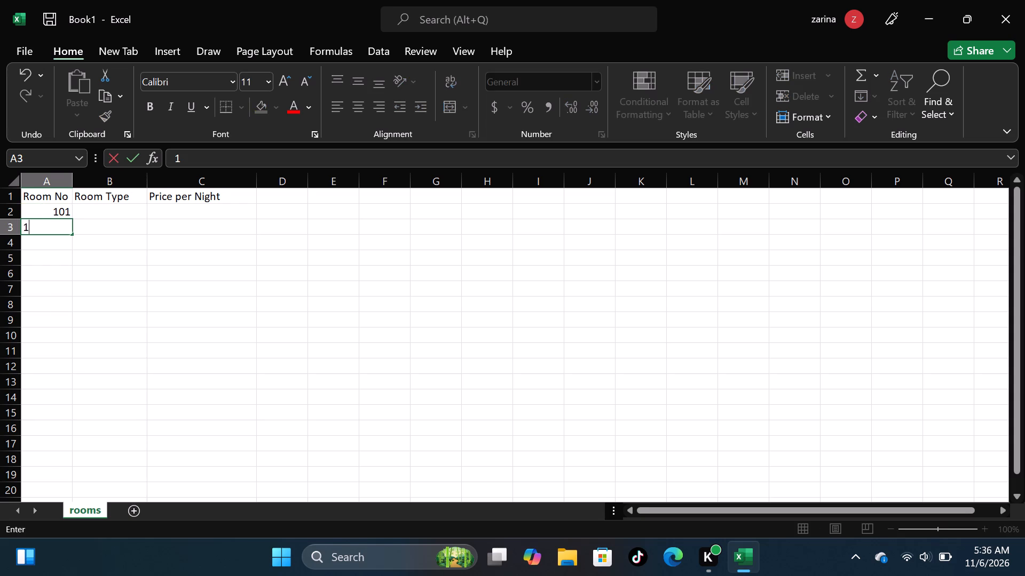
pyautogui.press('0')
pyautogui.press('2')
pyautogui.press('Down')
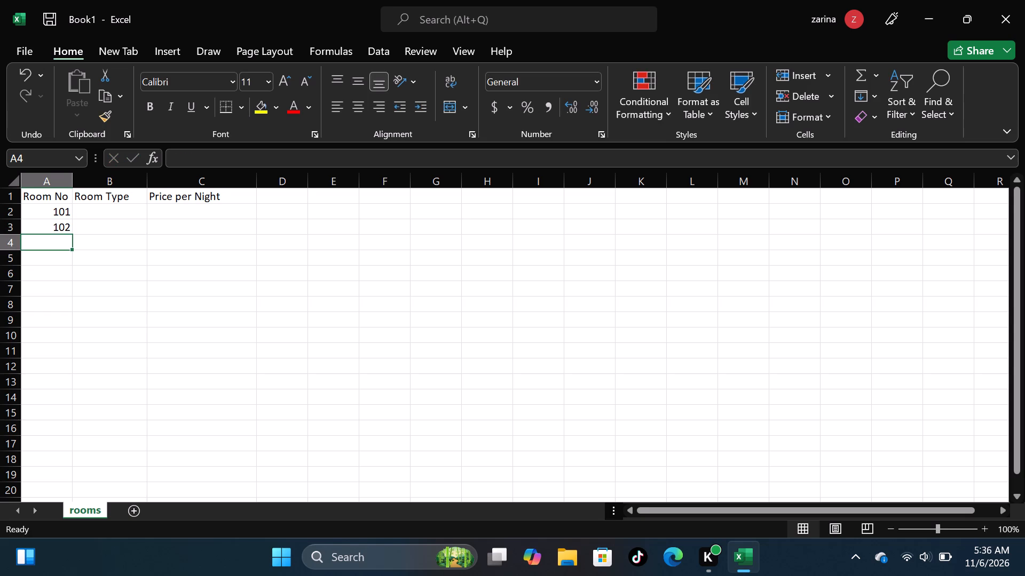
pyautogui.press('1')
pyautogui.press('0')
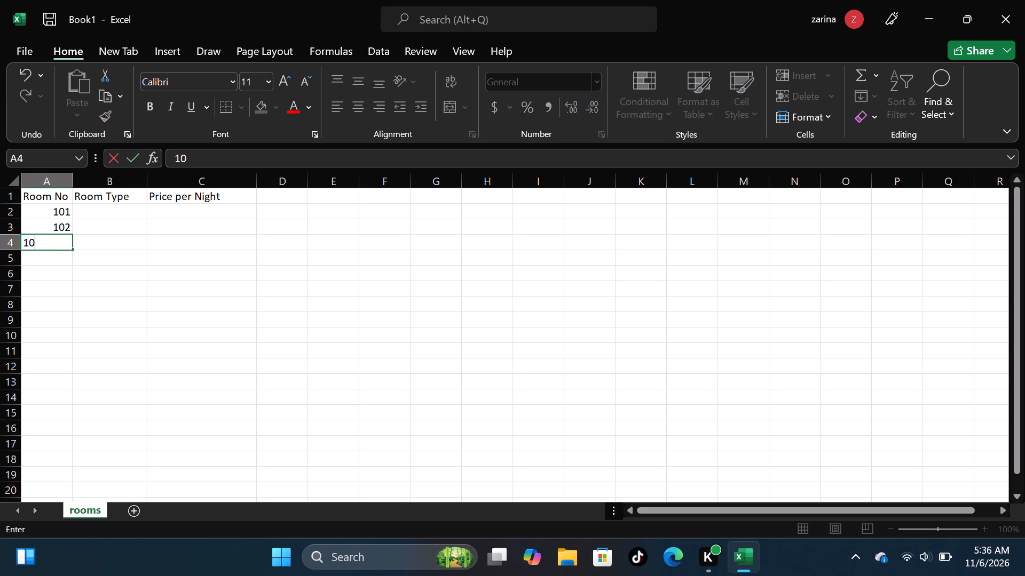
pyautogui.press('3')
pyautogui.press('Down')
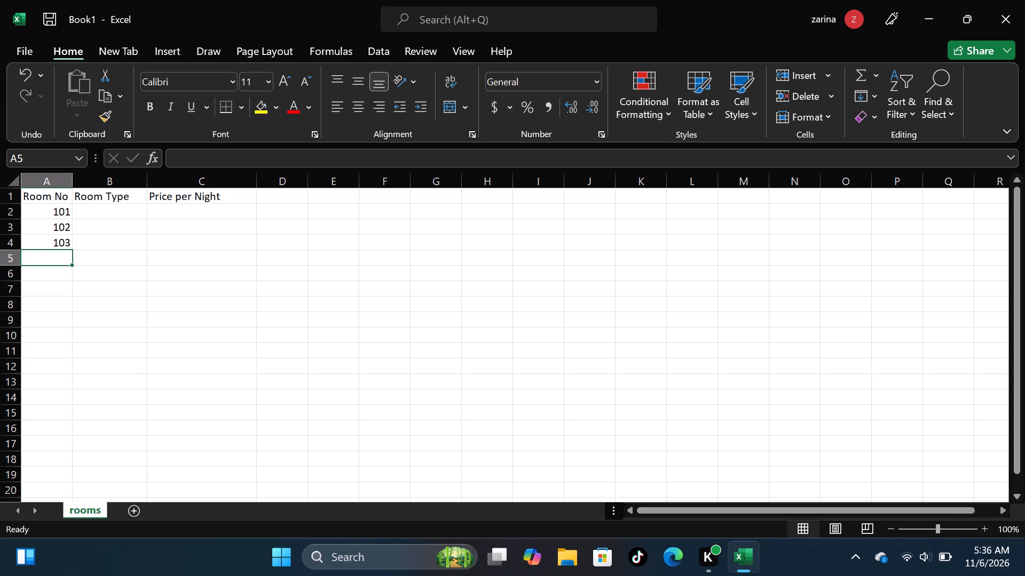
# Continue the Room No column with 104, 105 and 106 in cells A5 to A7.
pyautogui.press('1')
pyautogui.write('04')
pyautogui.press('Down')
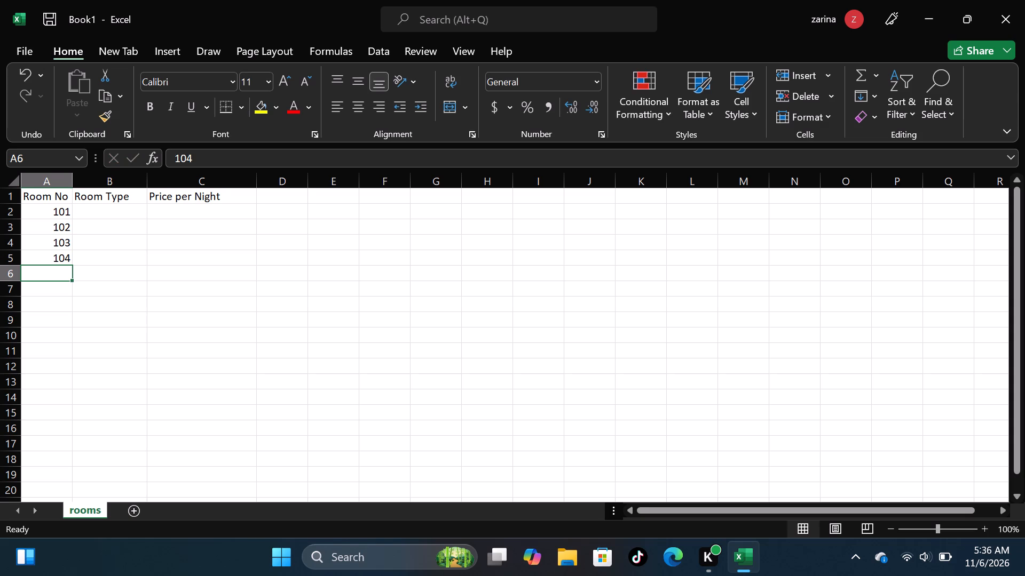
pyautogui.press('1')
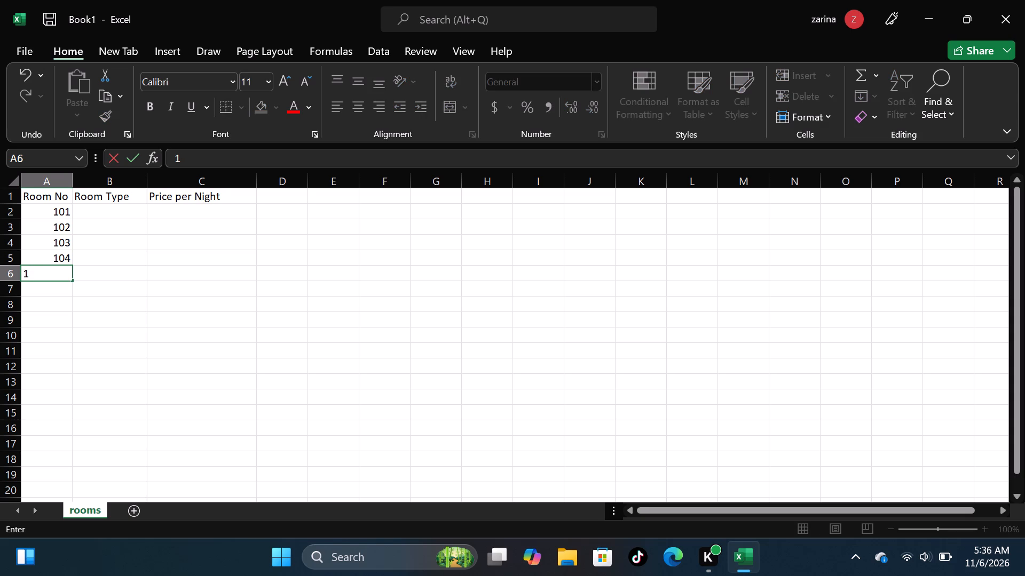
pyautogui.press('0')
pyautogui.press('5')
pyautogui.press('Down')
pyautogui.press('1')
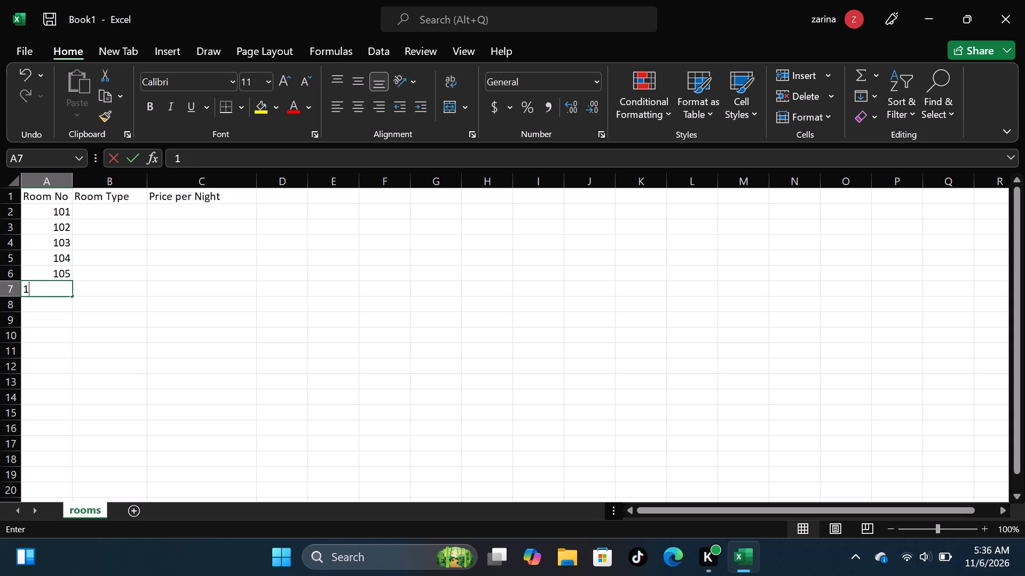
pyautogui.press('0')
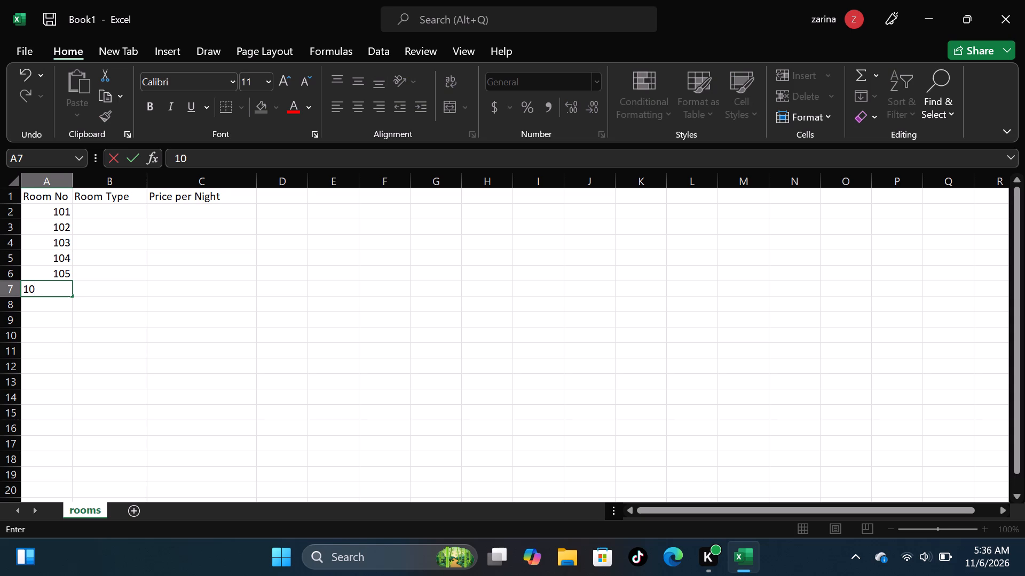
pyautogui.press('6')
pyautogui.press('Down')
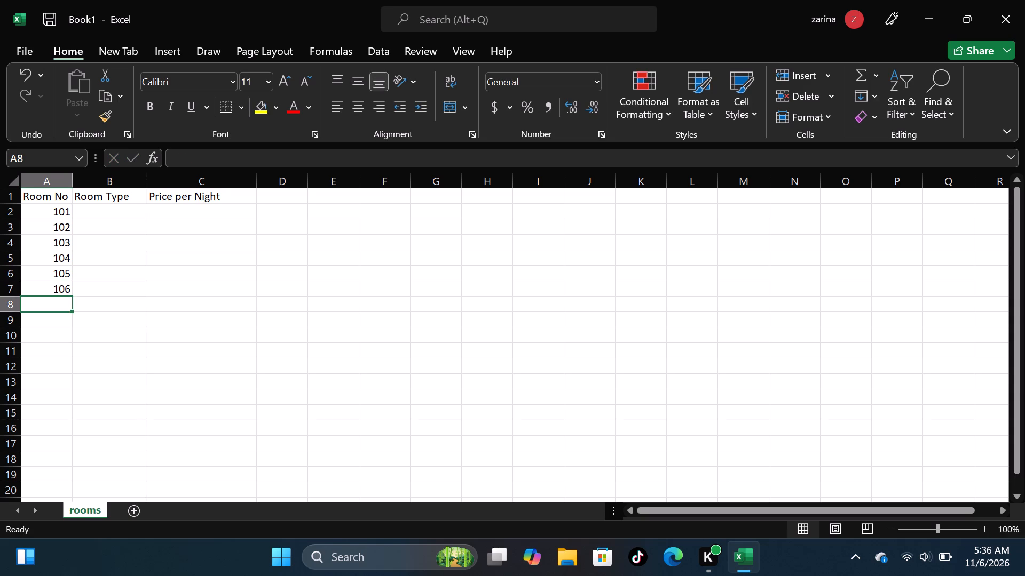
# Enter the room type "Double" for room 106 in cell B7.
pyautogui.press('Right')
pyautogui.press('Up')
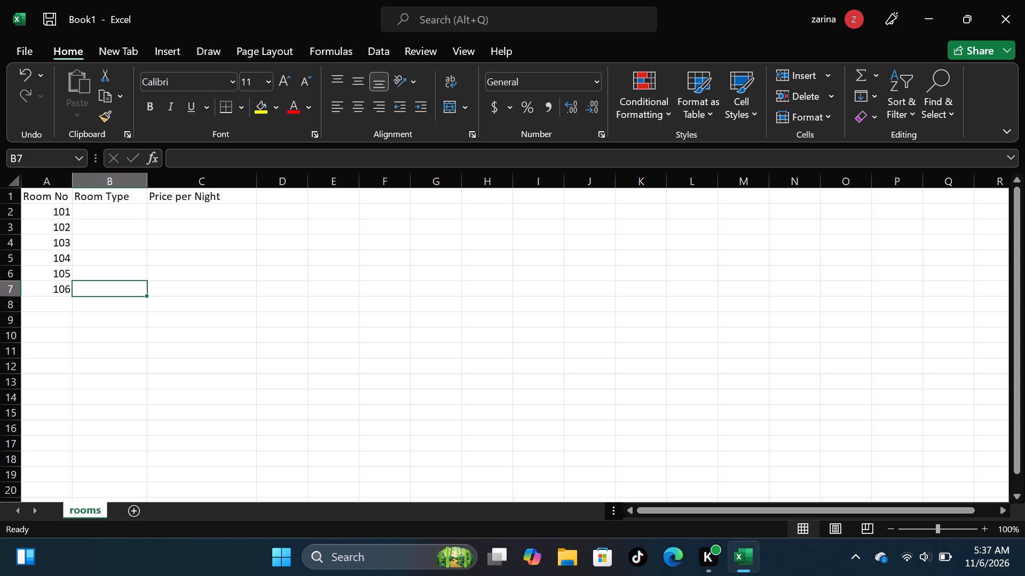
pyautogui.press('d')
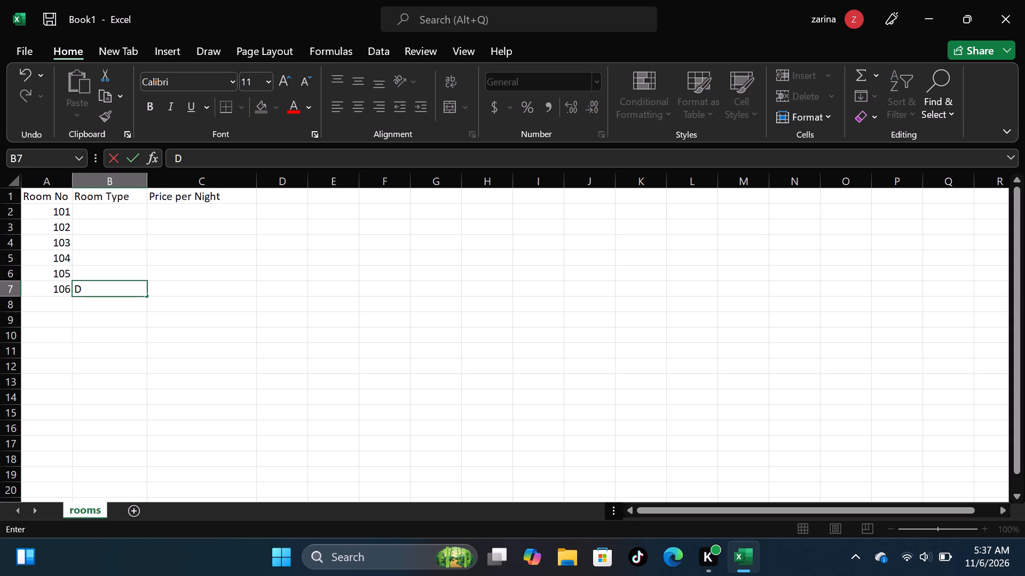
pyautogui.write('ou')
pyautogui.press('b')
pyautogui.press('l')
pyautogui.press('e')
pyautogui.press('Up')
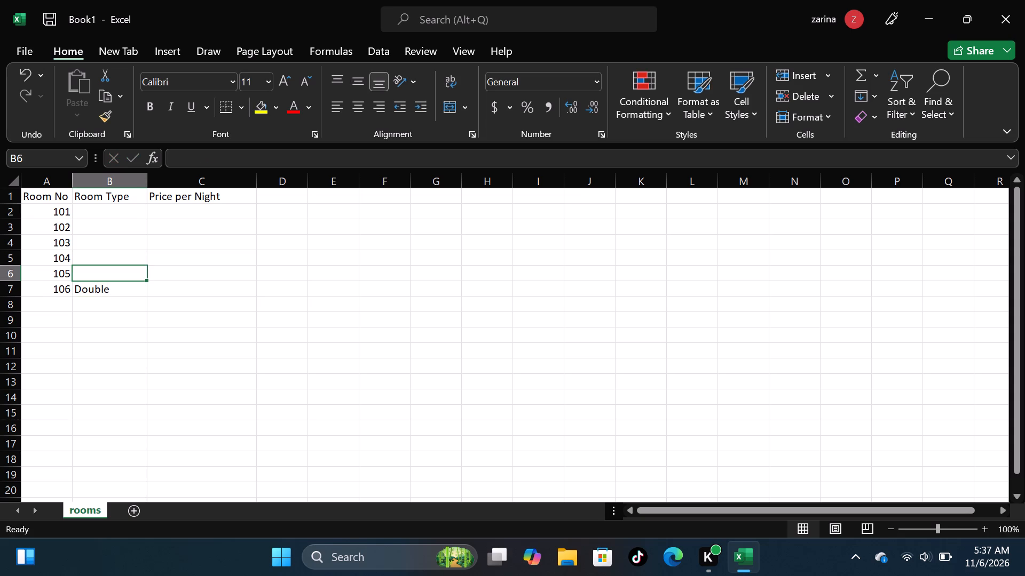
# Enter the room type "Deluxe" for room 105 in cell B6.
pyautogui.press('d')
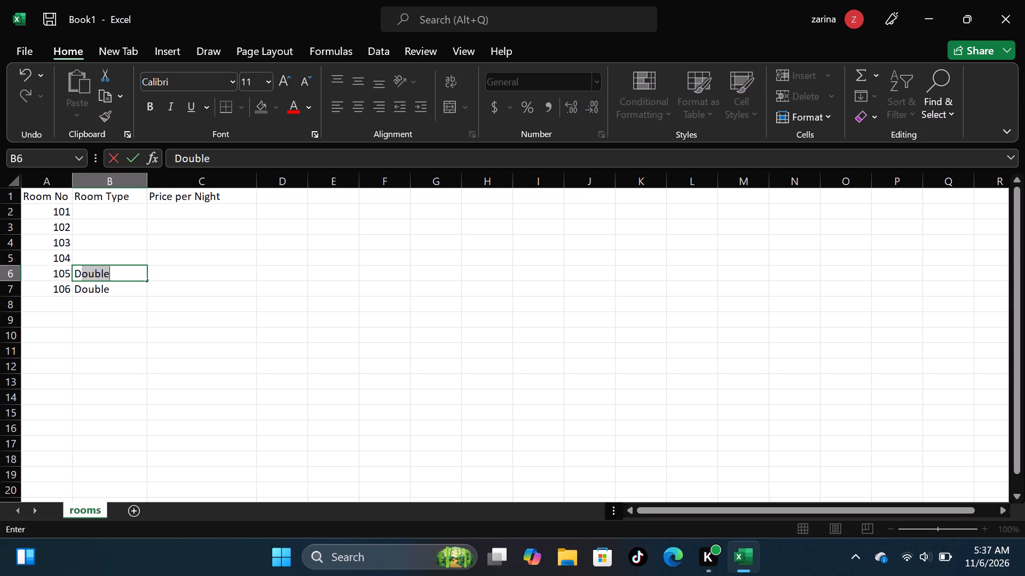
pyautogui.press('e')
pyautogui.write('lu')
pyautogui.write('xe')
pyautogui.press('Up')
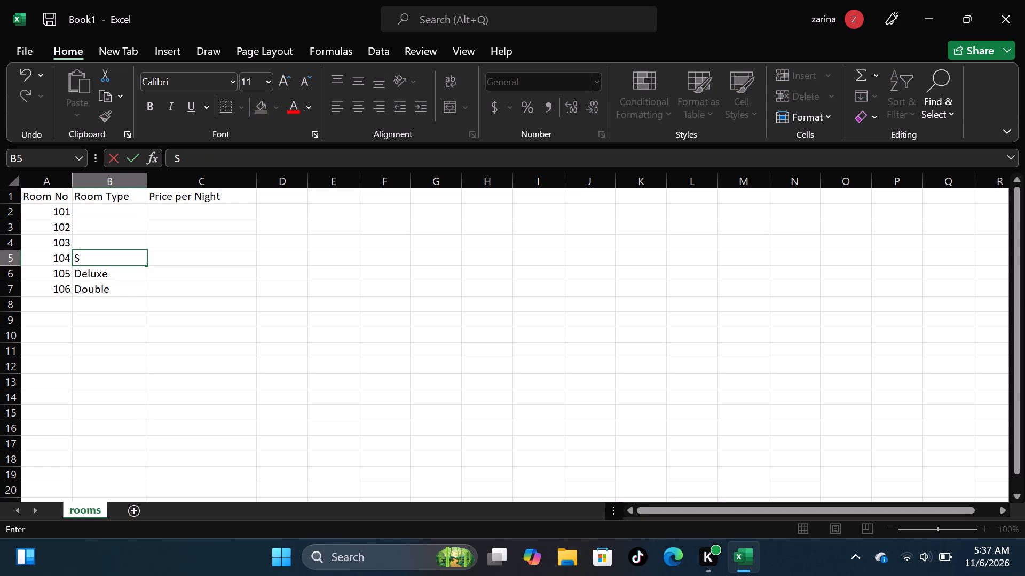
# Enter the room type "Single" for room 104 in cell B5.
pyautogui.write('ing')
pyautogui.write('le')
pyautogui.press('Up')
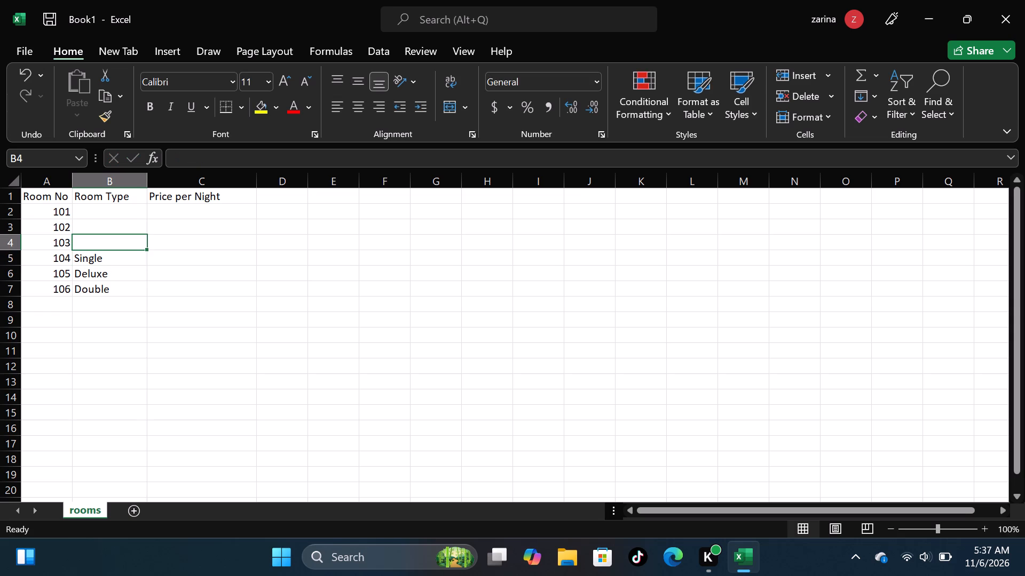
# Complete the Room Type column with "Deluxe" for room 103, "Double" for room 102 and "Single" for room 101.
pyautogui.press('d')
pyautogui.press('e')
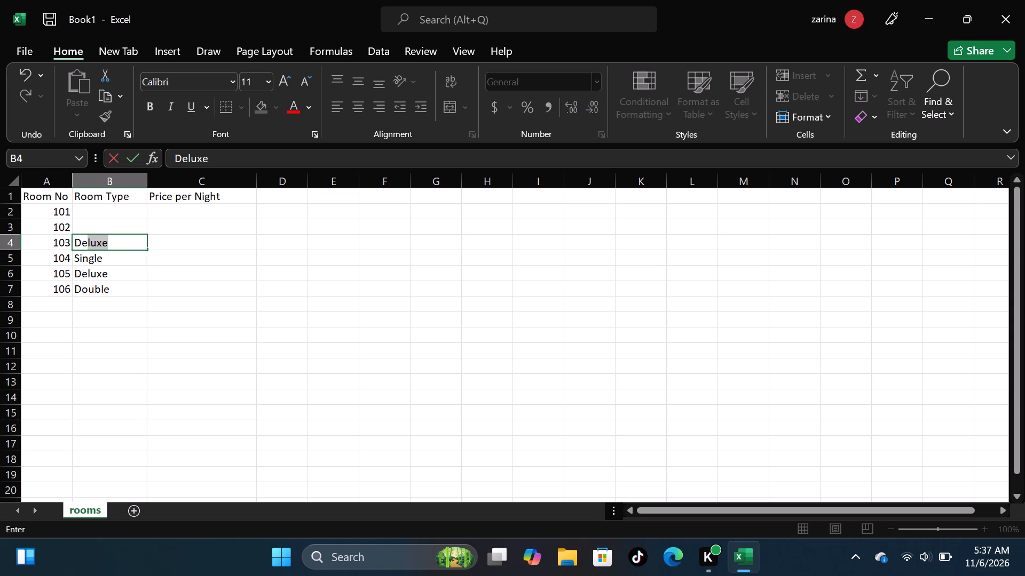
pyautogui.press('Up')
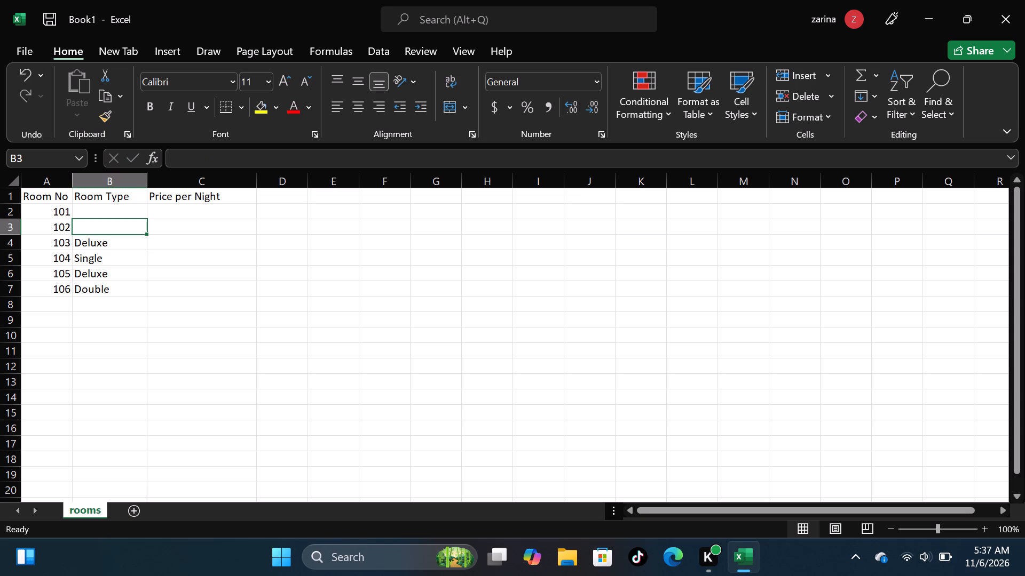
pyautogui.press('d')
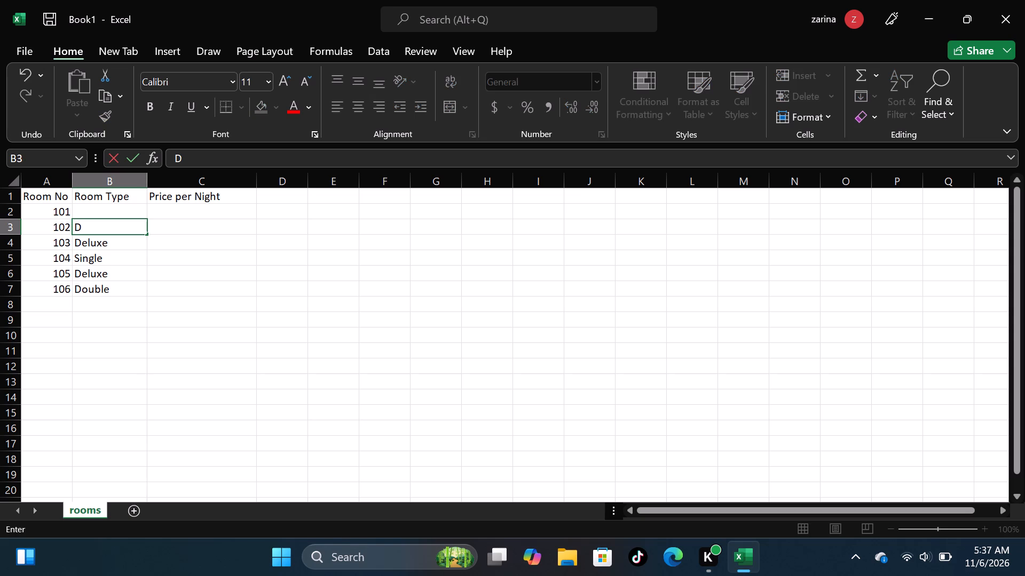
pyautogui.press('o')
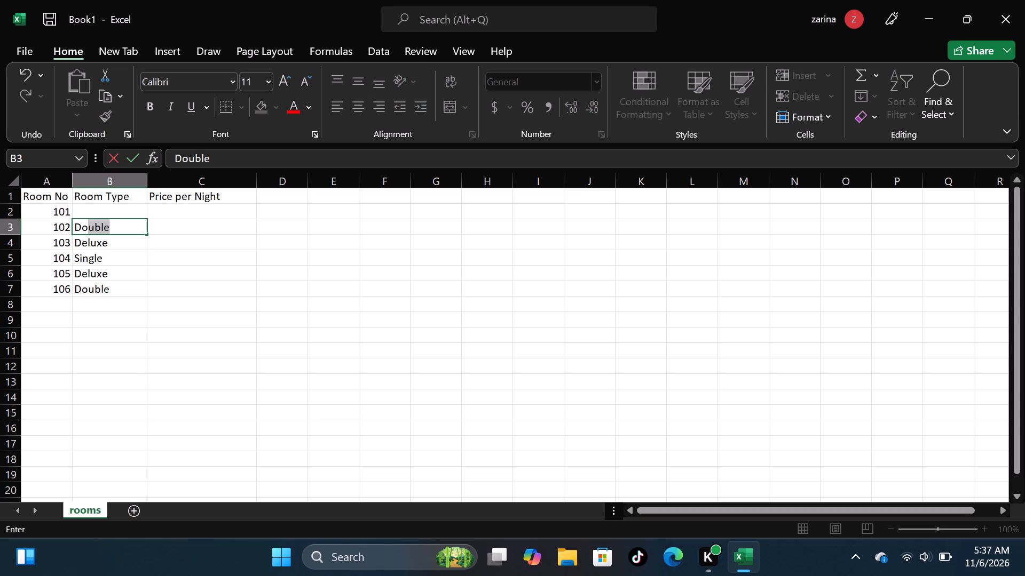
pyautogui.press('Up')
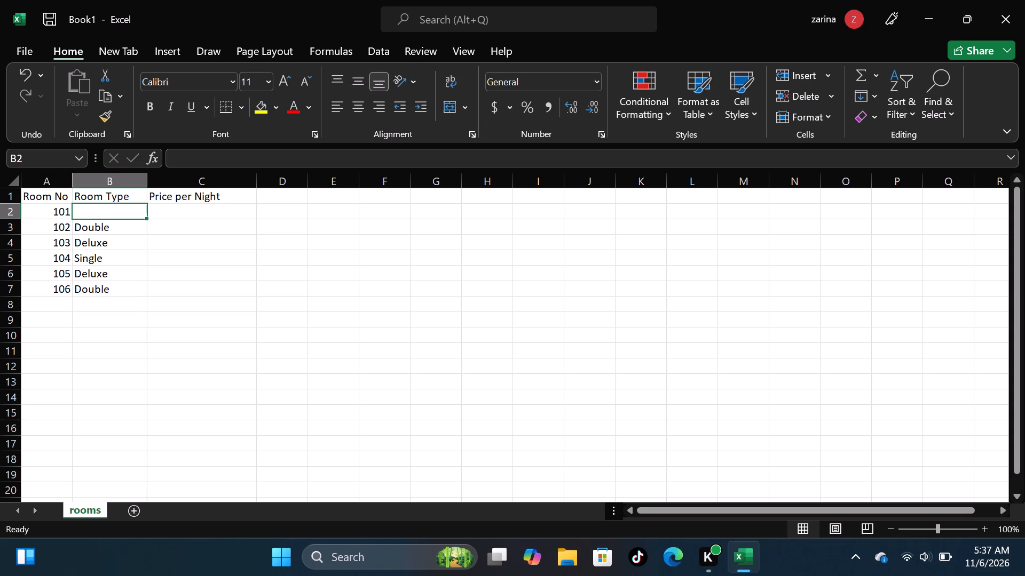
pyautogui.press('s')
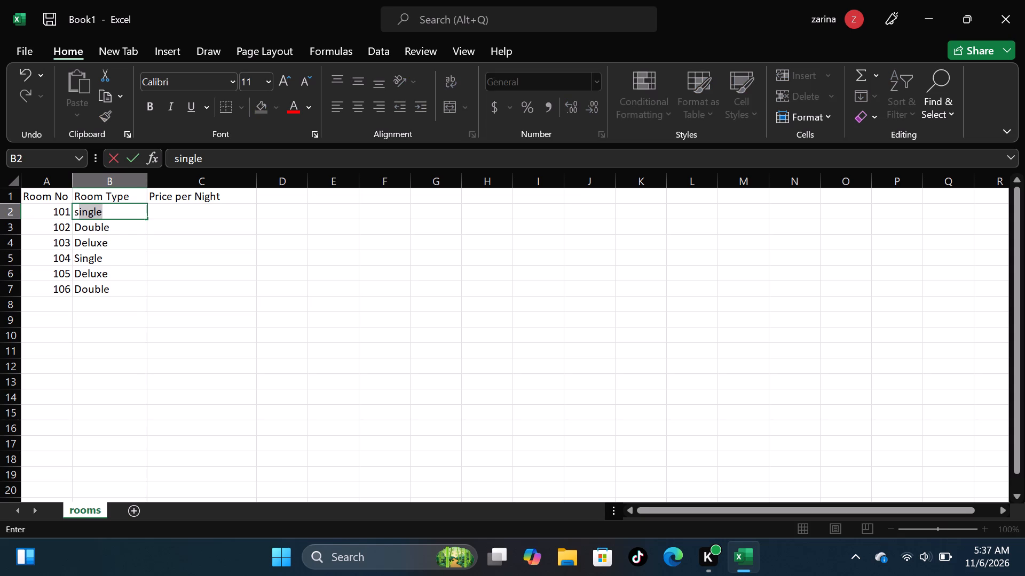
pyautogui.press('Right')
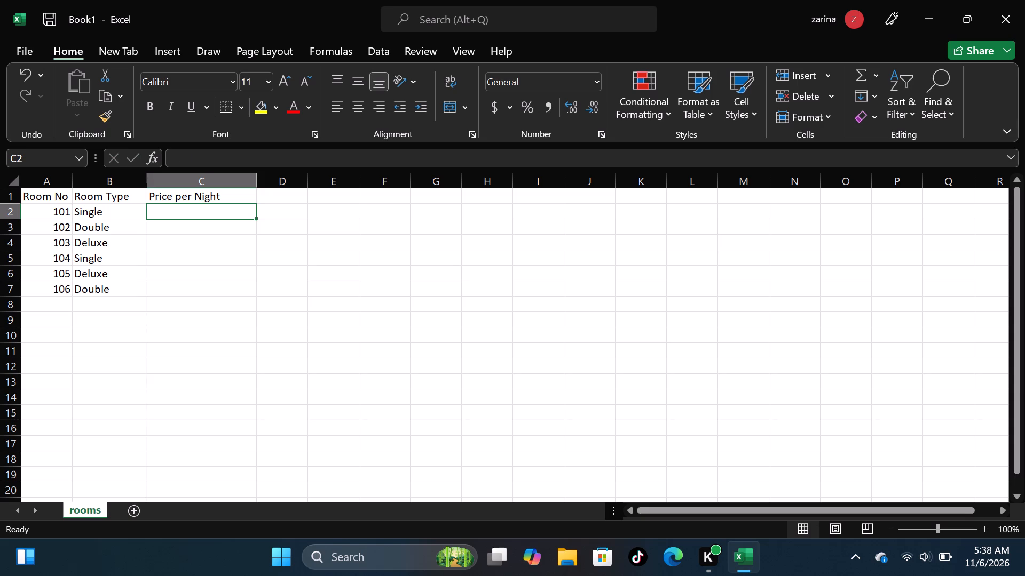
# Enter the prices per night 2000, 3500 and 5000 for rooms 101 to 103 in cells C2 to C4.
pyautogui.press('2')
pyautogui.write('00')
pyautogui.press('0')
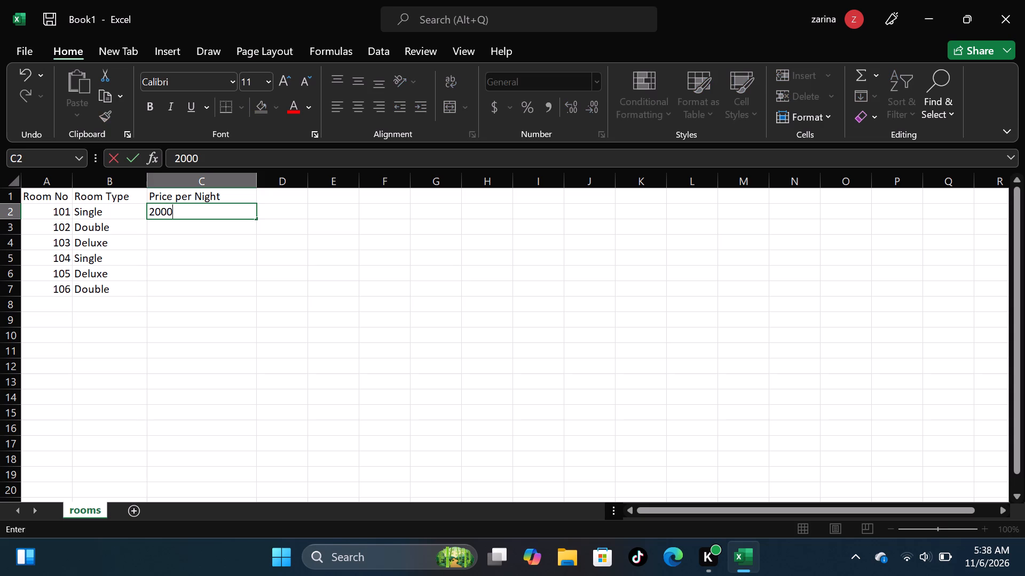
pyautogui.press('Down')
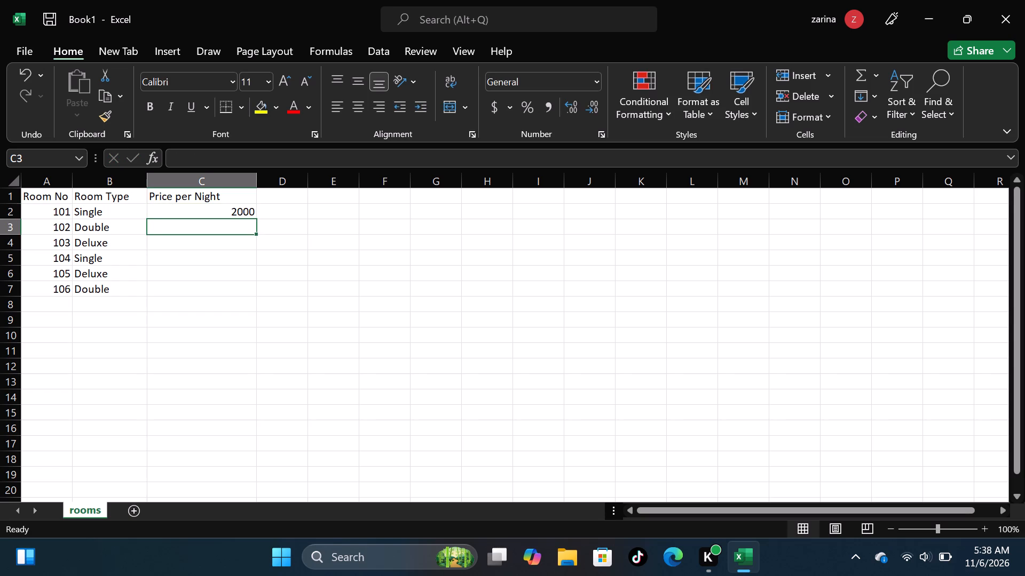
pyautogui.write('35')
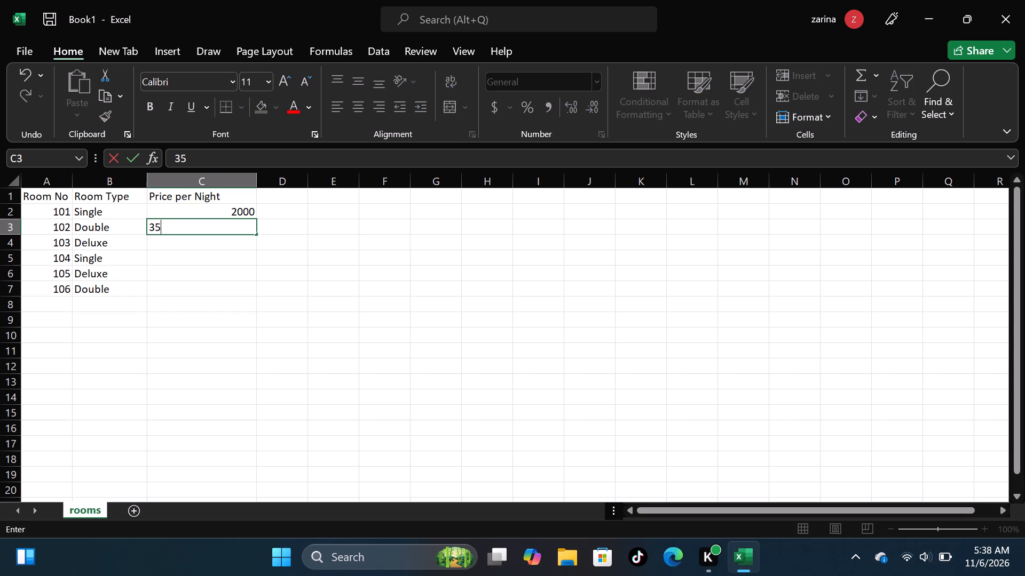
pyautogui.write('00')
pyautogui.press('Down')
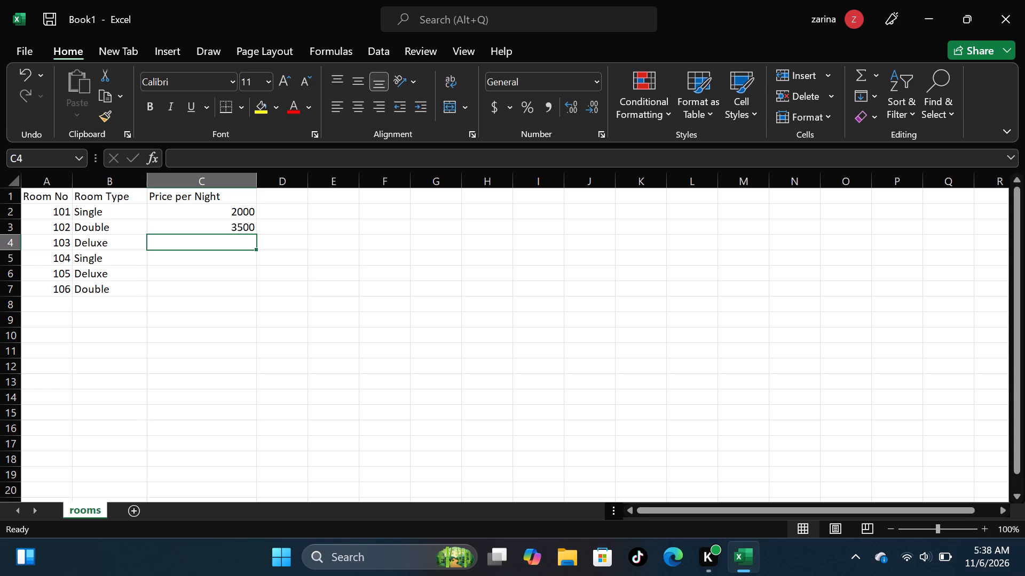
pyautogui.write('5000')
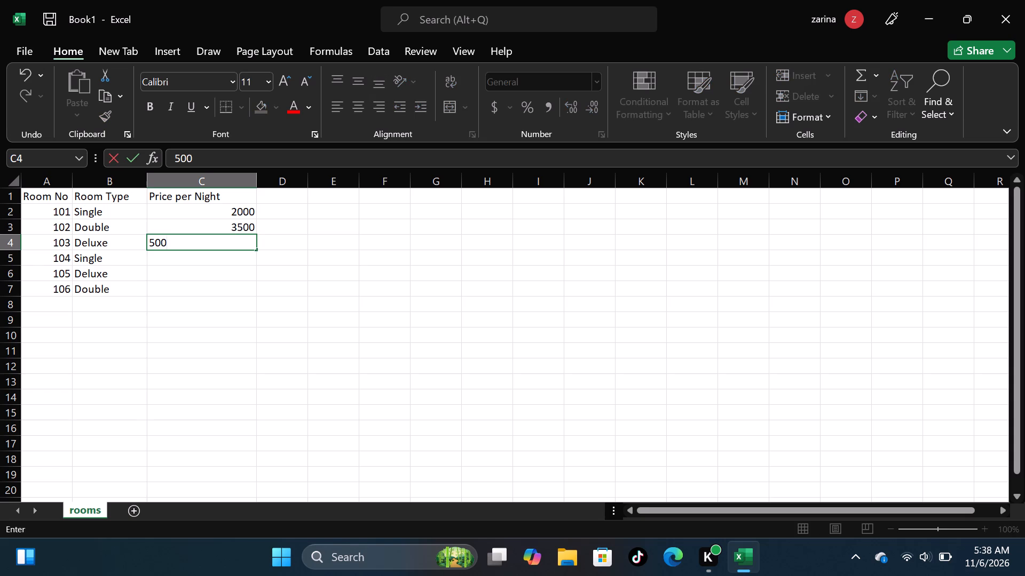
pyautogui.press('Down')
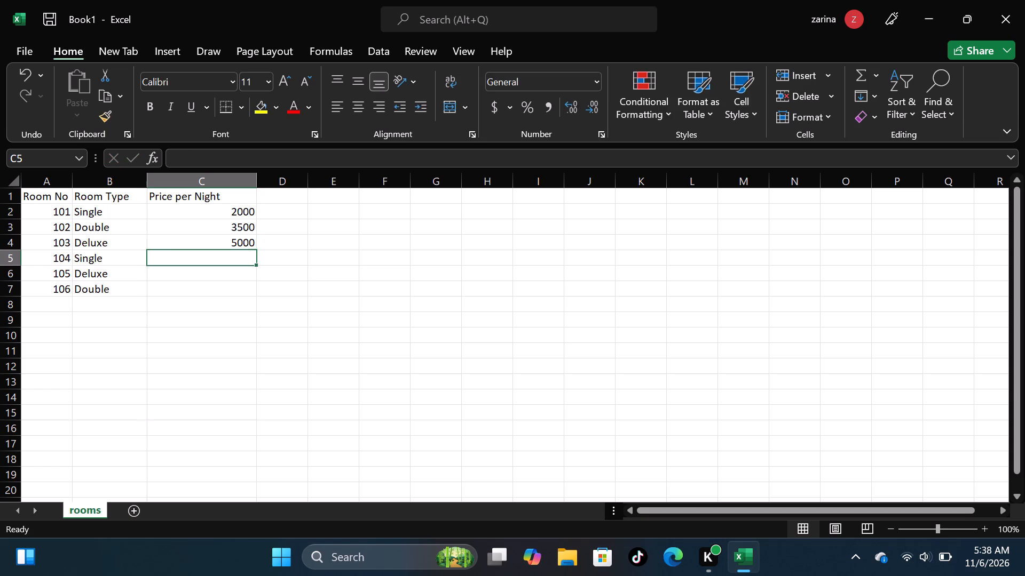
# Enter the prices per night 2000, 5000 and 3500 for rooms 104 to 106 in cells C5 to C7.
pyautogui.press('2')
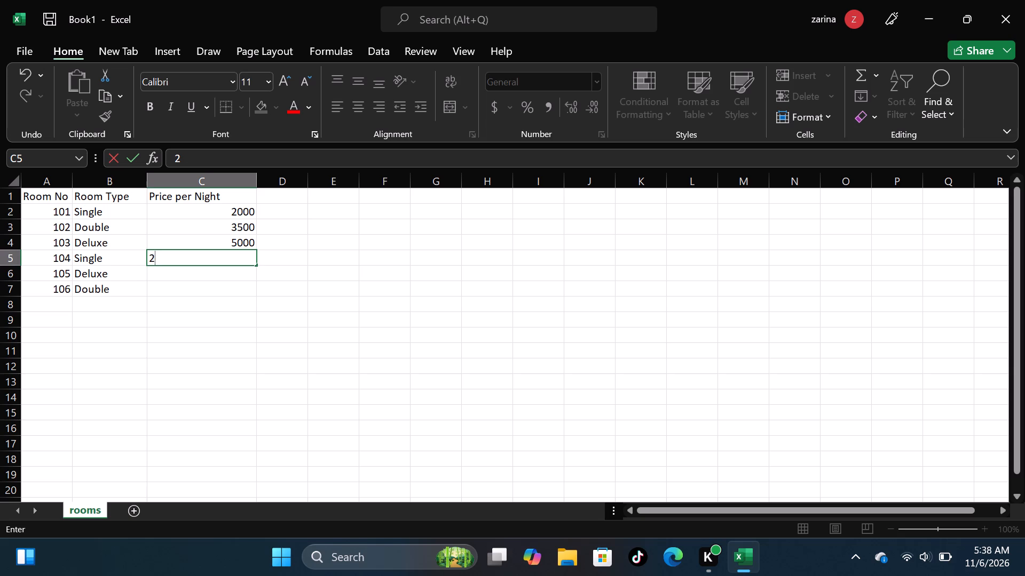
pyautogui.write('00')
pyautogui.press('0')
pyautogui.press('Down')
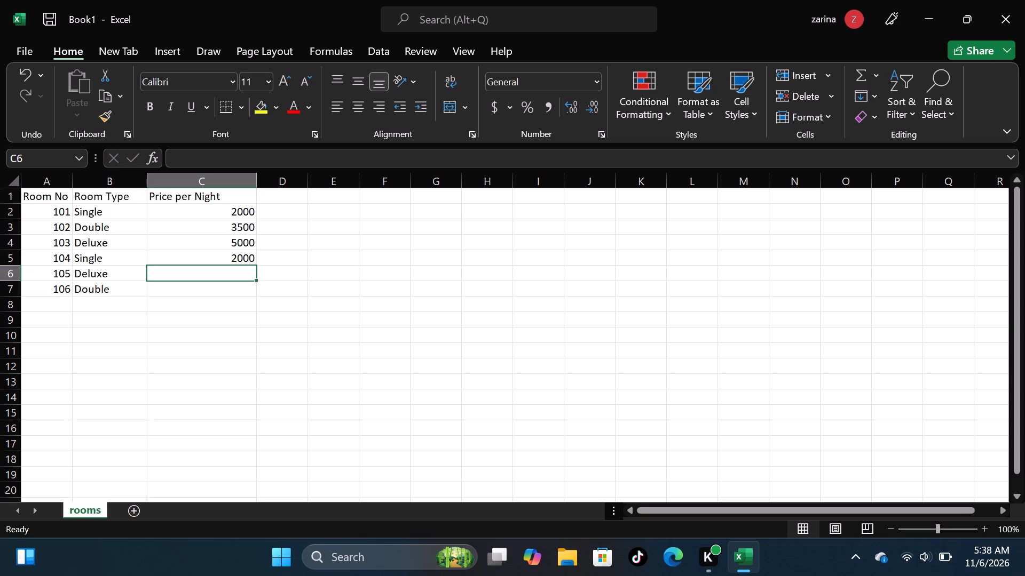
pyautogui.press('5')
pyautogui.write('000')
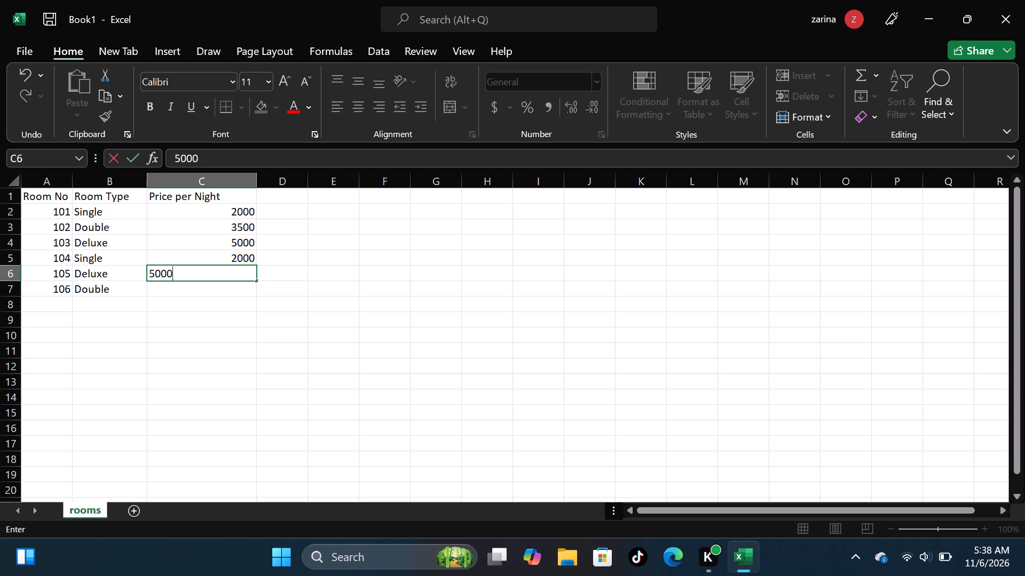
pyautogui.press('Down')
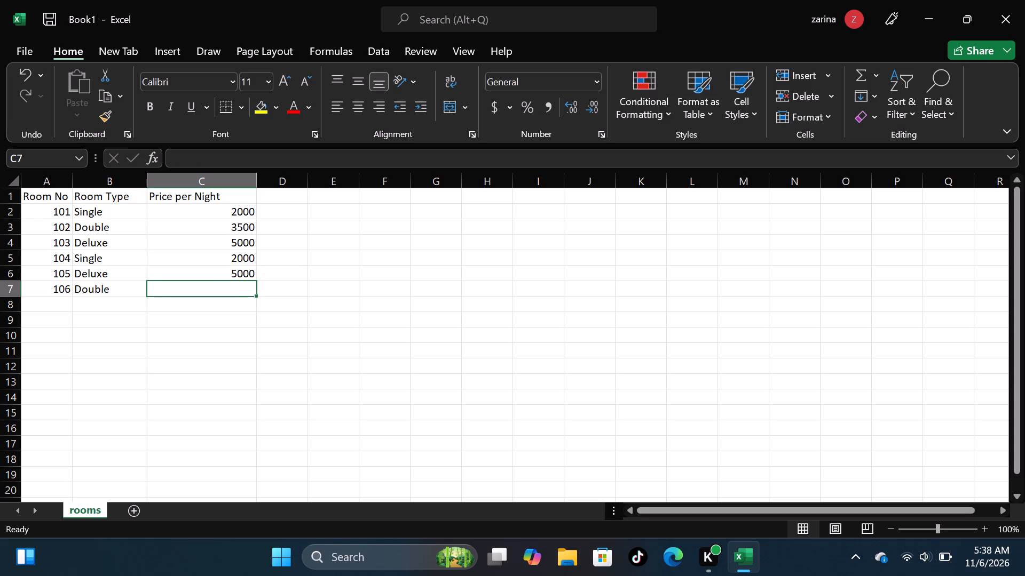
pyautogui.press('3')
pyautogui.write('500')
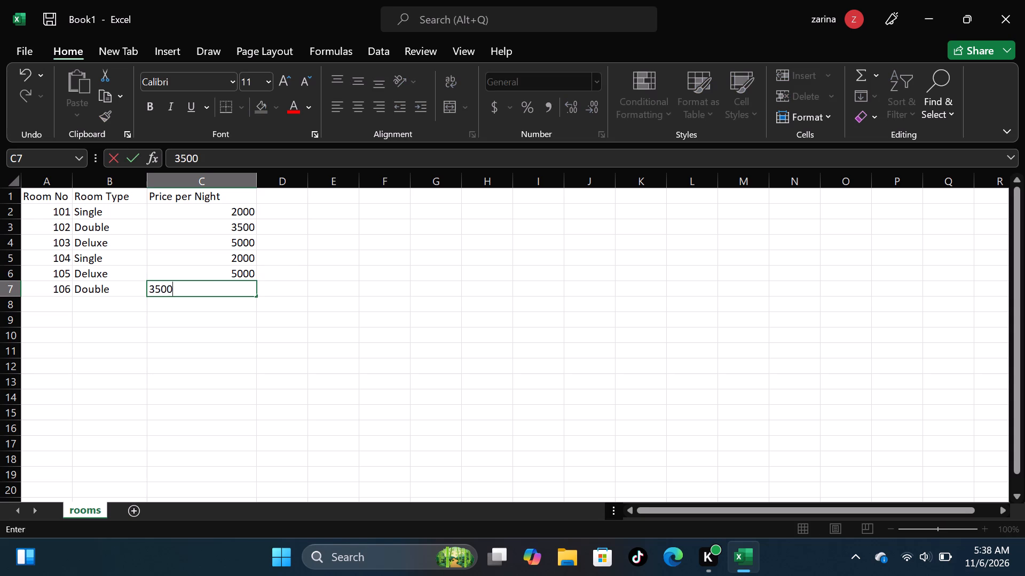
pyautogui.press('Down')
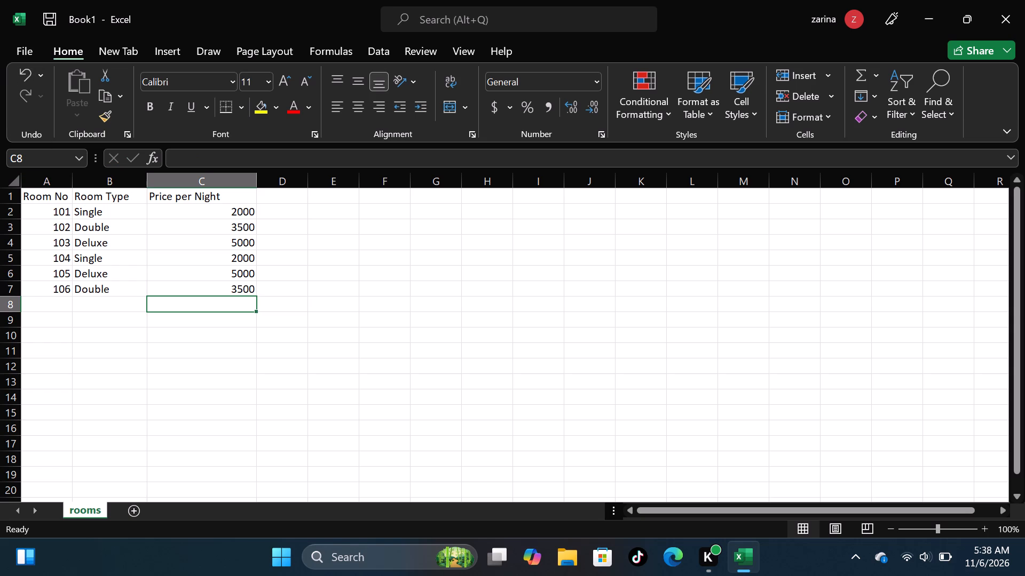
# Apply All Borders to the whole room table, cells A1 to C7.
pyautogui.click(44, 194)
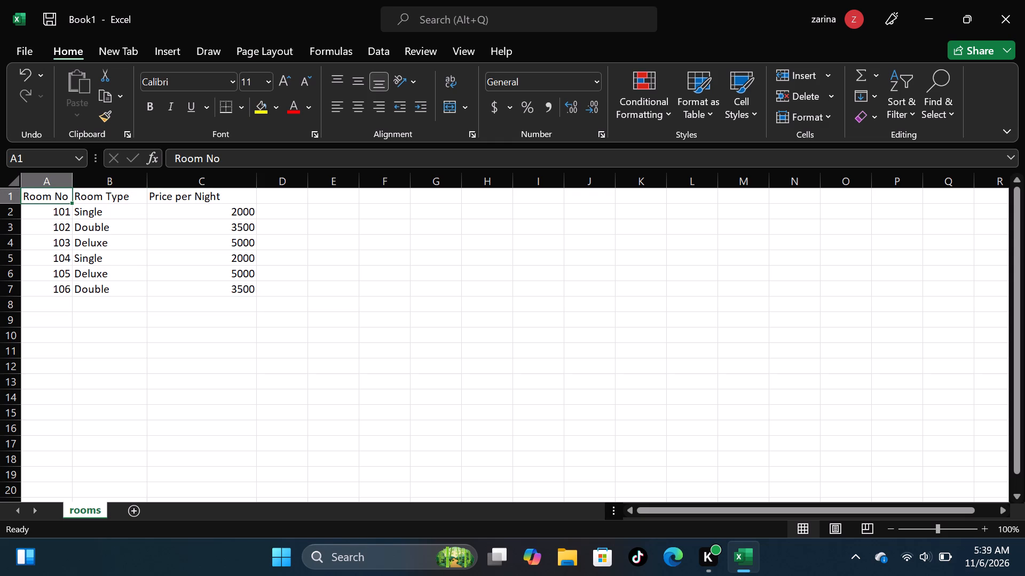
pyautogui.hotkey('shift', 'Right')
pyautogui.hotkey('shift', 'Right')
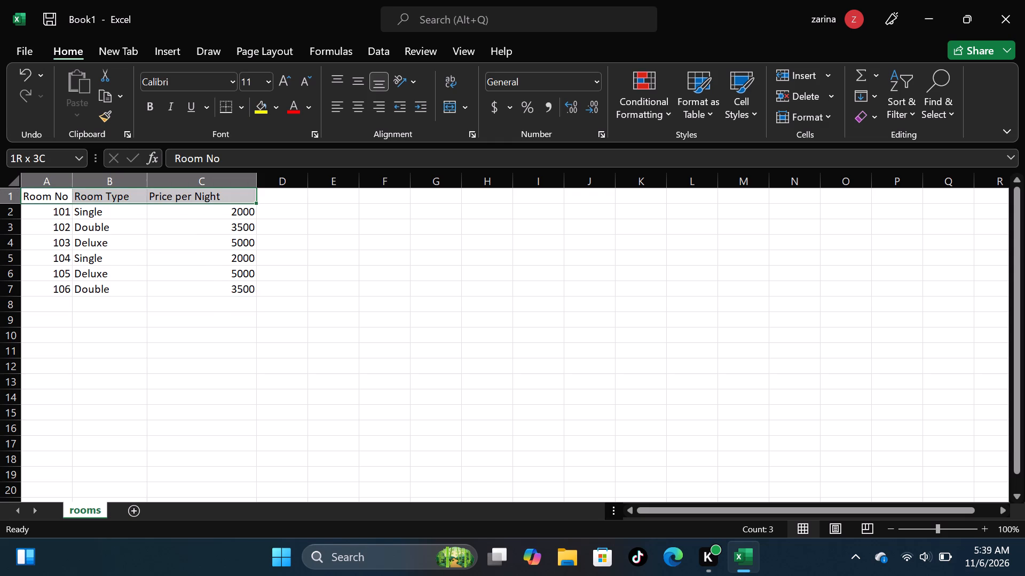
pyautogui.hotkey('shift', 'Down')
pyautogui.hotkey('shift', 'Down')
pyautogui.hotkey('shift', 'Down')
pyautogui.hotkey('shift', 'Down')
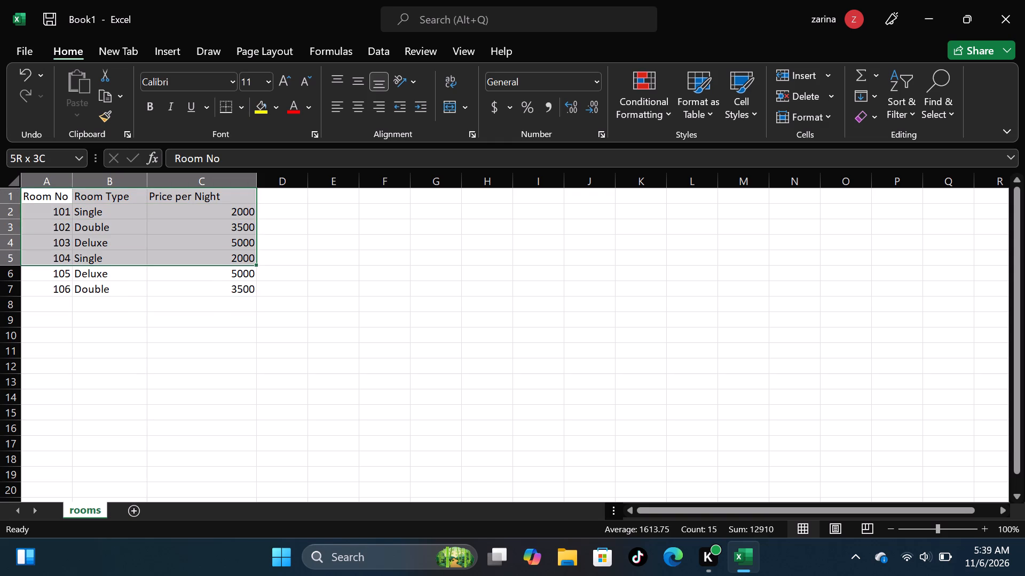
pyautogui.hotkey('shift', 'Down')
pyautogui.hotkey('shift', 'Down')
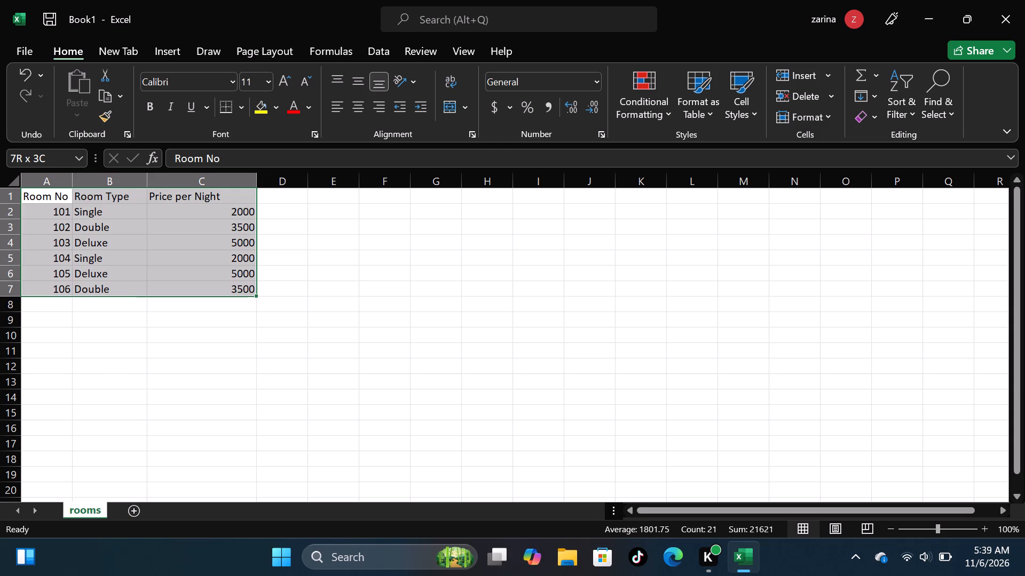
pyautogui.click(237, 106)
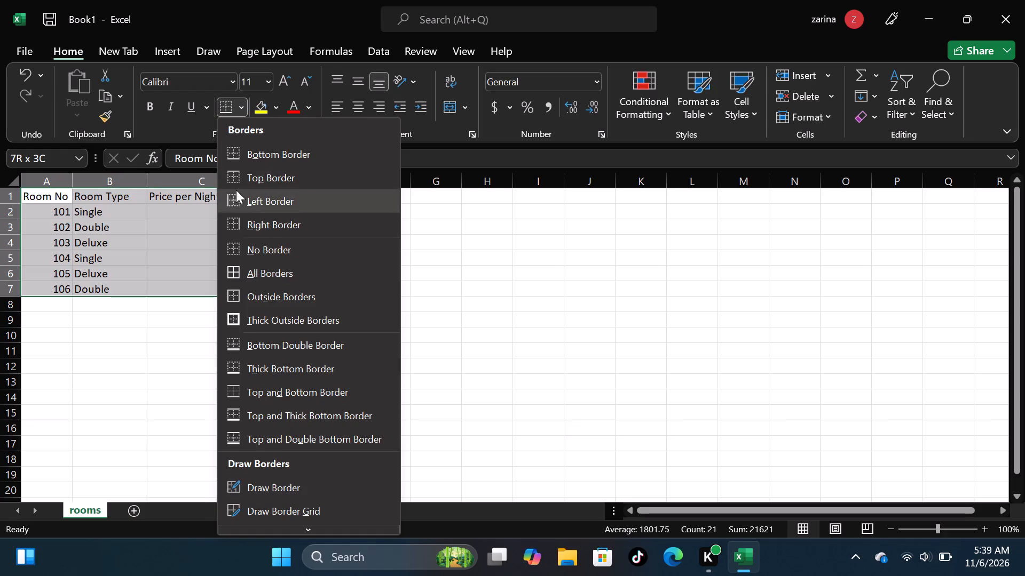
pyautogui.click(234, 267)
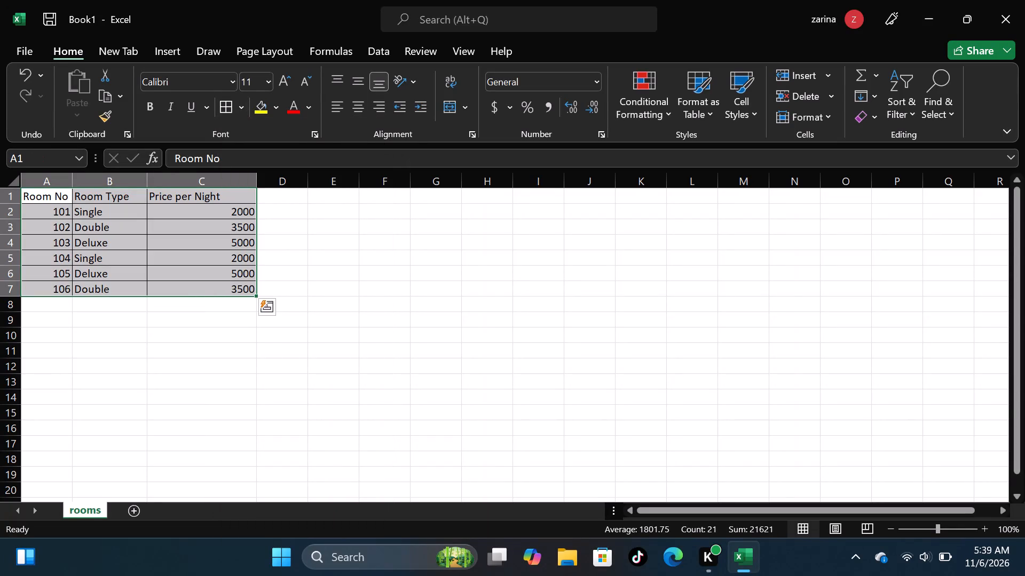
pyautogui.click(343, 276)
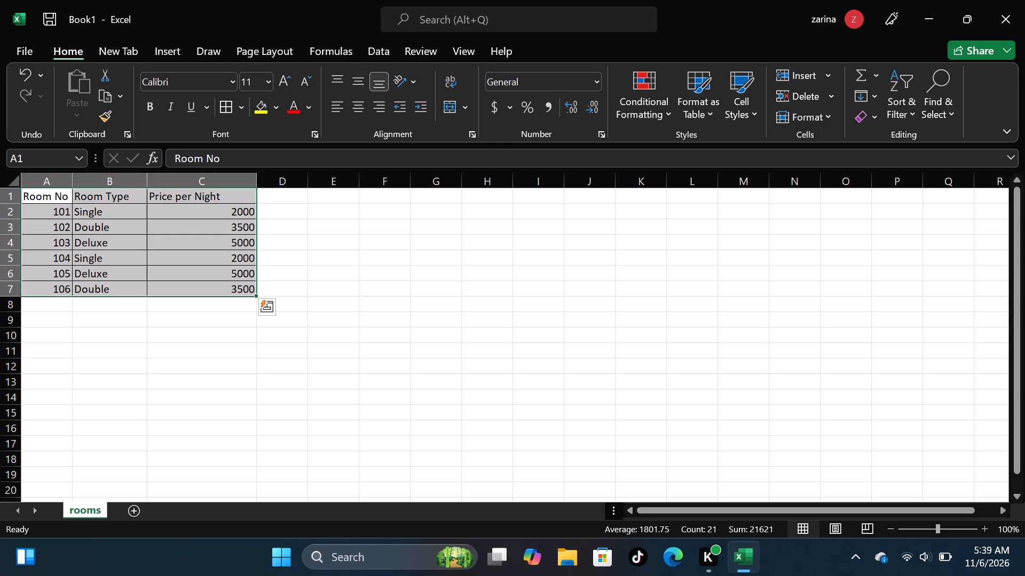
# Format the header cells A1 to C1 in bold with the medium blue theme fill colour.
pyautogui.click(37, 197)
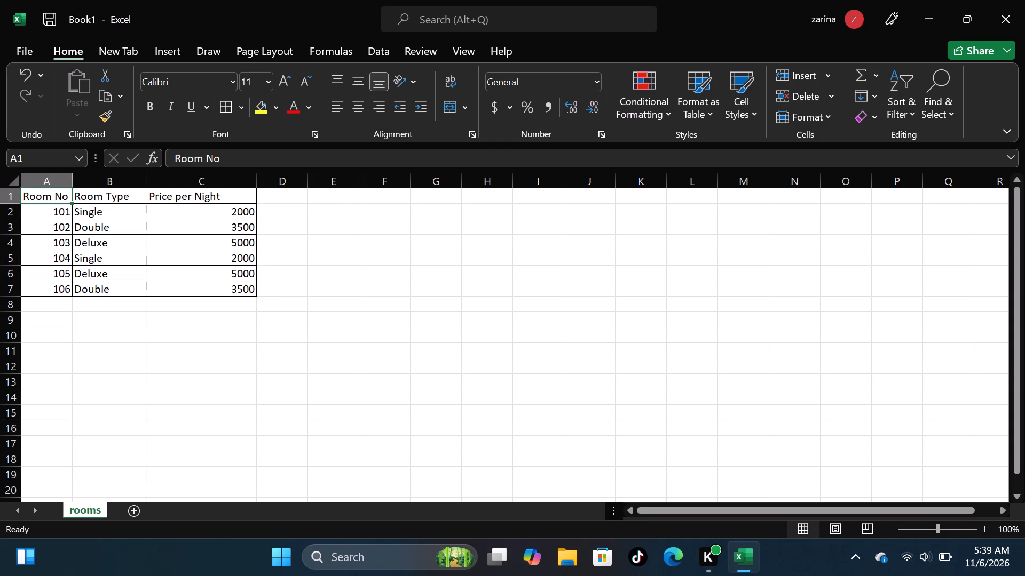
pyautogui.hotkey('shift', 'Right')
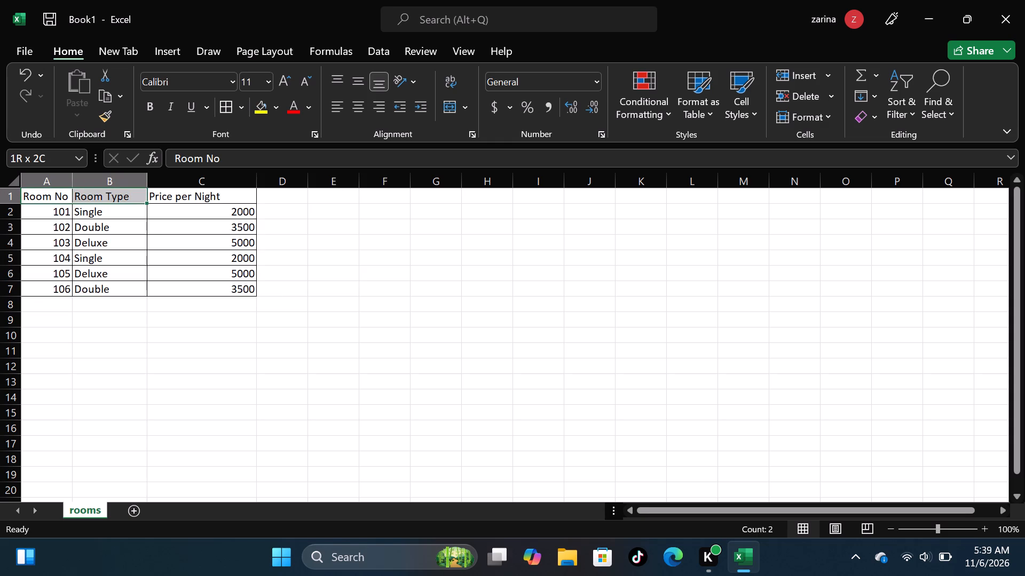
pyautogui.hotkey('shift', 'Right')
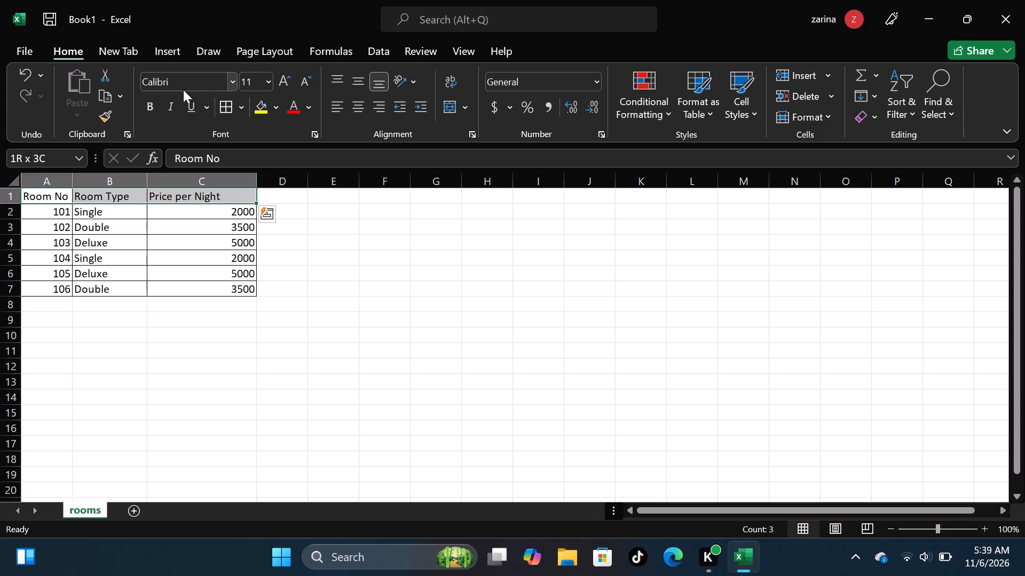
pyautogui.click(147, 105)
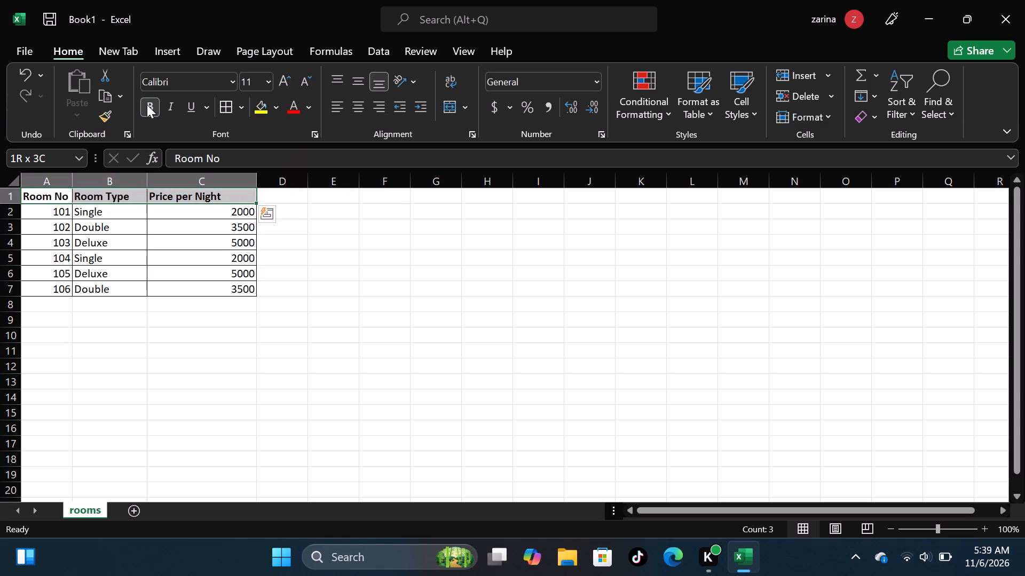
pyautogui.click(275, 108)
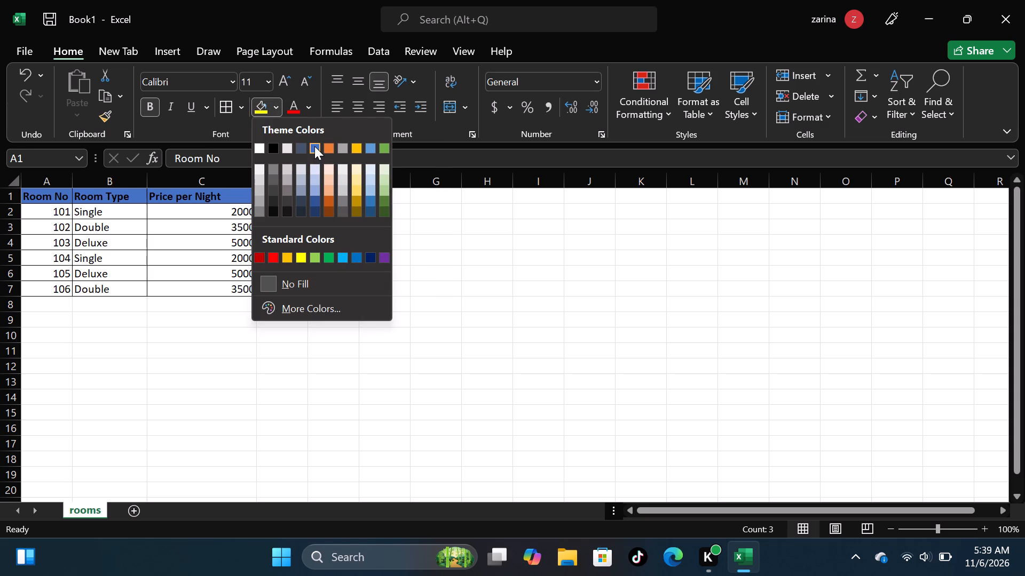
pyautogui.click(313, 146)
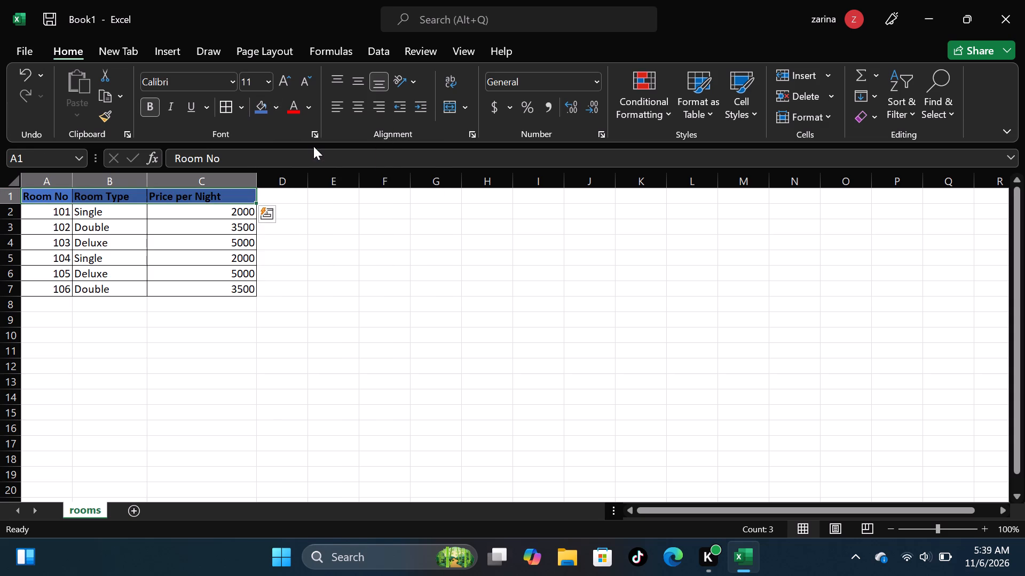
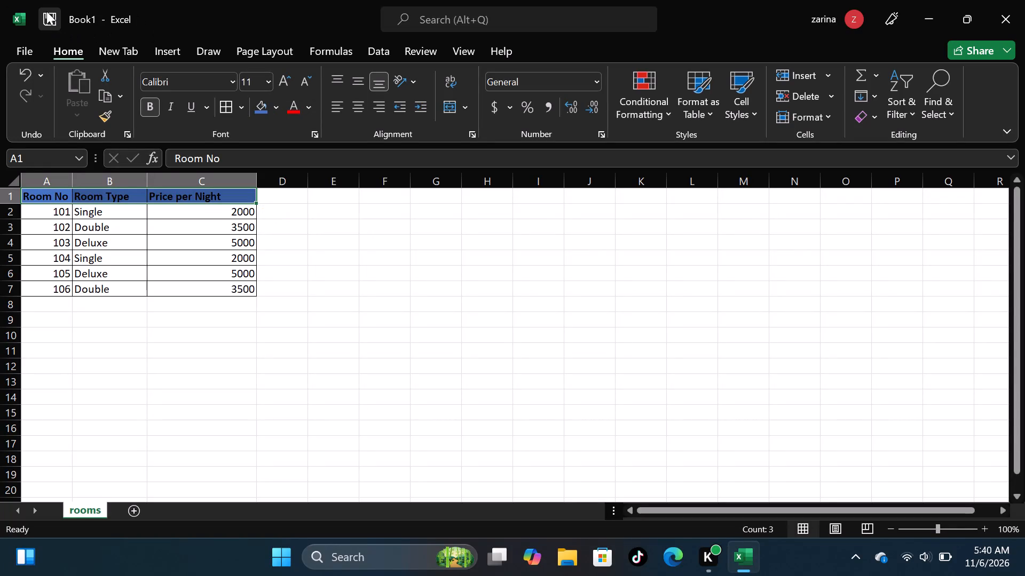
# Save the workbook under the file name hotel in the OneDrive Documents folder.
pyautogui.click(46, 11)
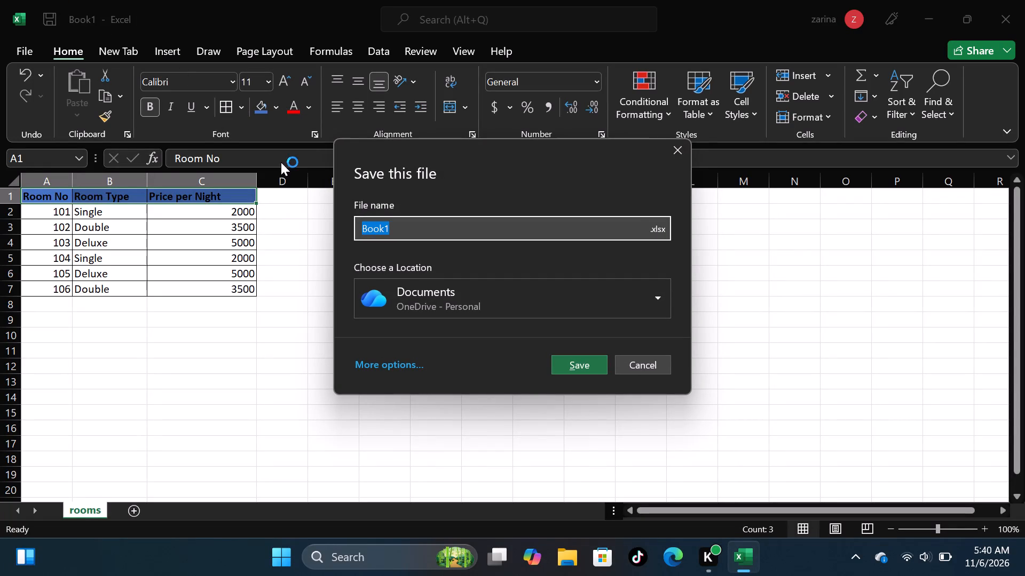
pyautogui.click(368, 227)
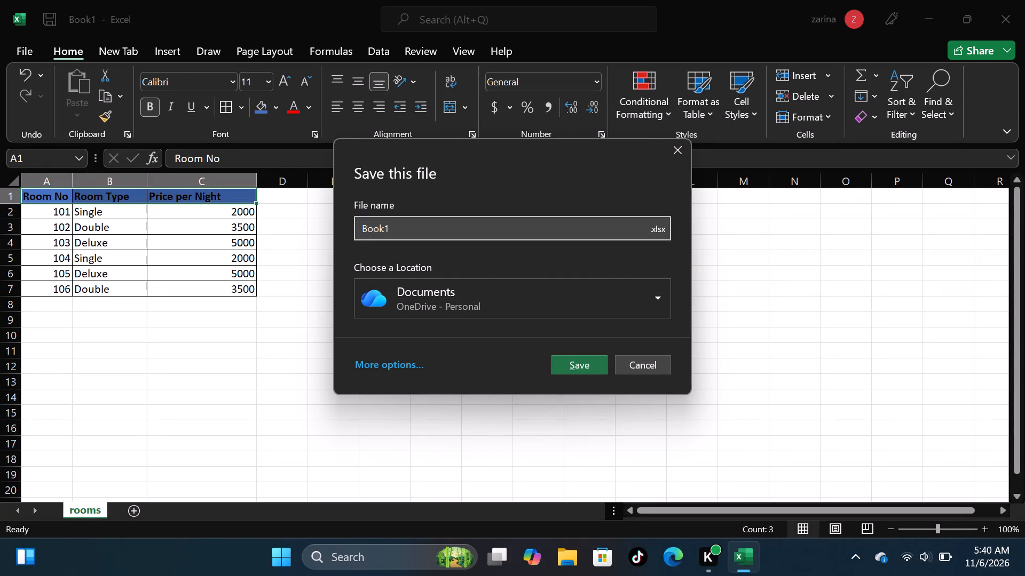
pyautogui.press('h')
pyautogui.press('BackSpace')
pyautogui.press('space')
pyautogui.click(411, 222)
pyautogui.press('BackSpace')
pyautogui.press('BackSpace')
pyautogui.press('BackSpace')
pyautogui.press('BackSpace')
pyautogui.press('BackSpace')
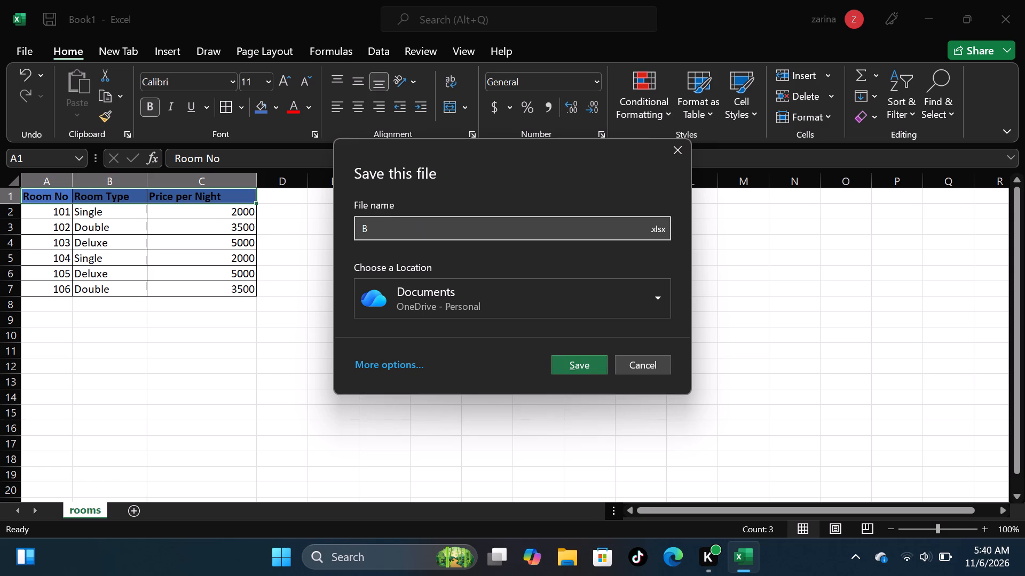
pyautogui.press('BackSpace')
pyautogui.press('h')
pyautogui.press('o')
pyautogui.press('t')
pyautogui.press('e')
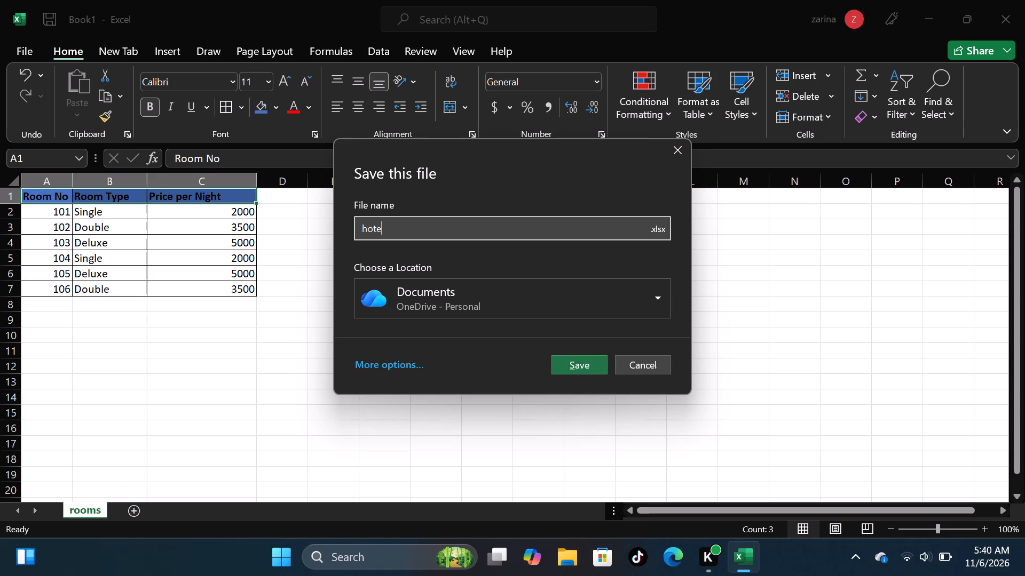
pyautogui.press('l')
pyautogui.click(582, 369)
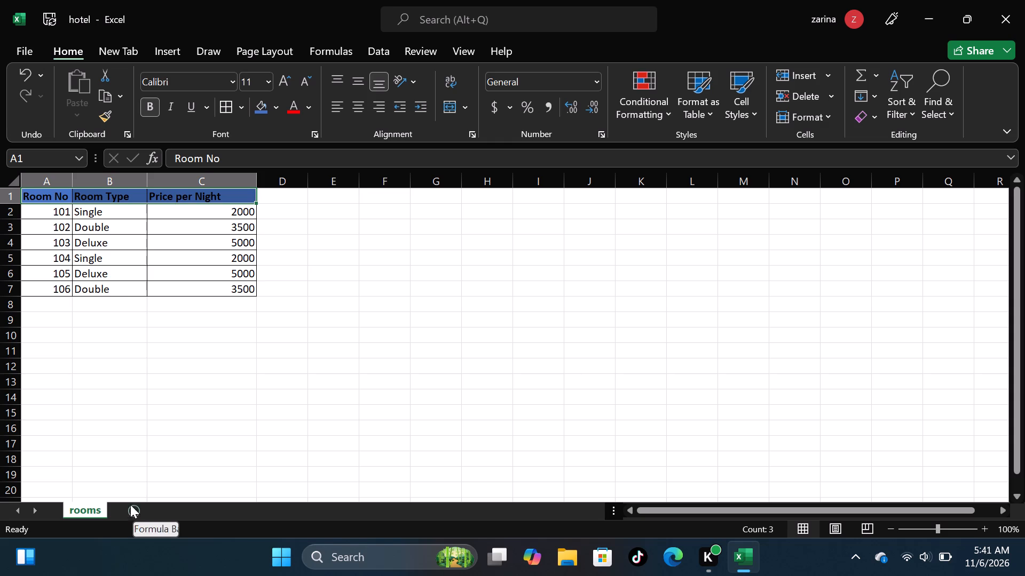
pyautogui.click(51, 14)
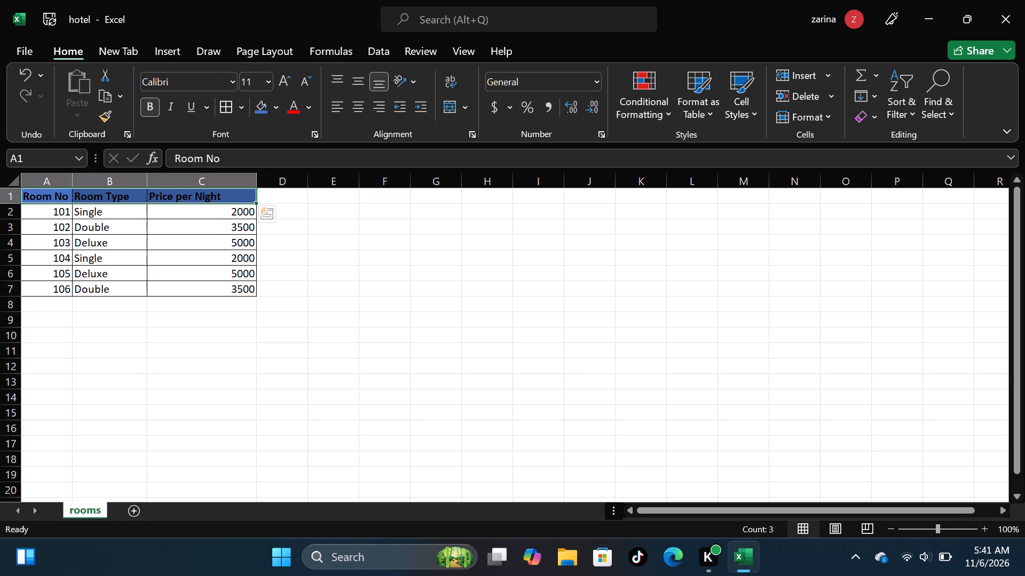
# Add a new worksheet after the rooms sheet and name it bookings.
pyautogui.click(132, 507)
pyautogui.doubleClick(132, 507)
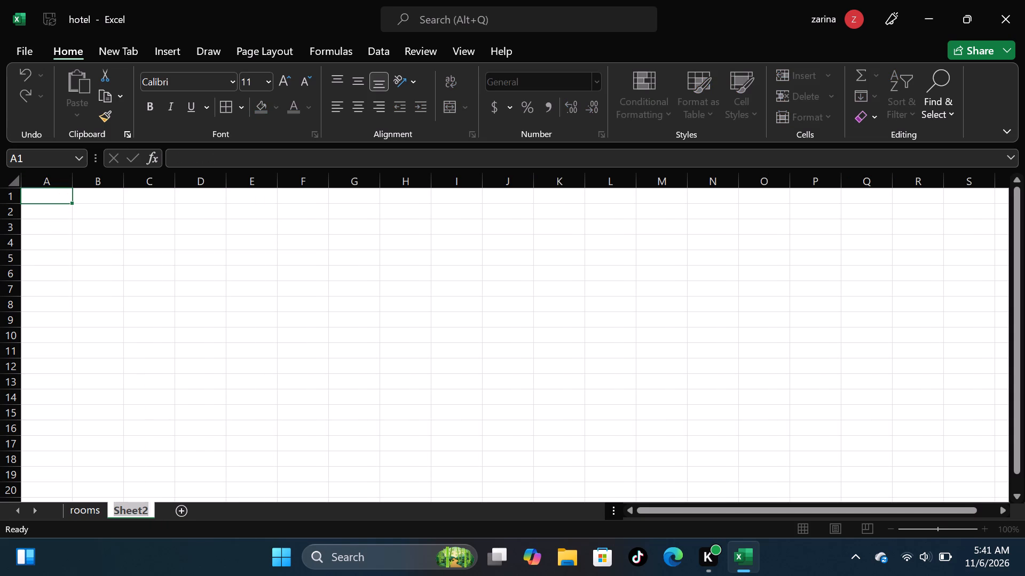
pyautogui.press('b')
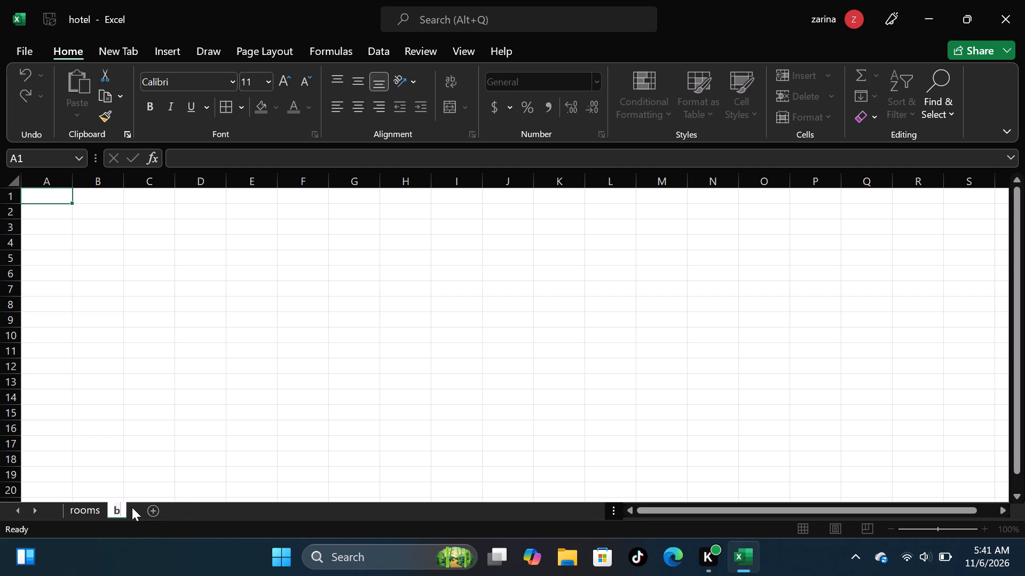
pyautogui.write('ookin')
pyautogui.write('gs')
pyautogui.press('Return')
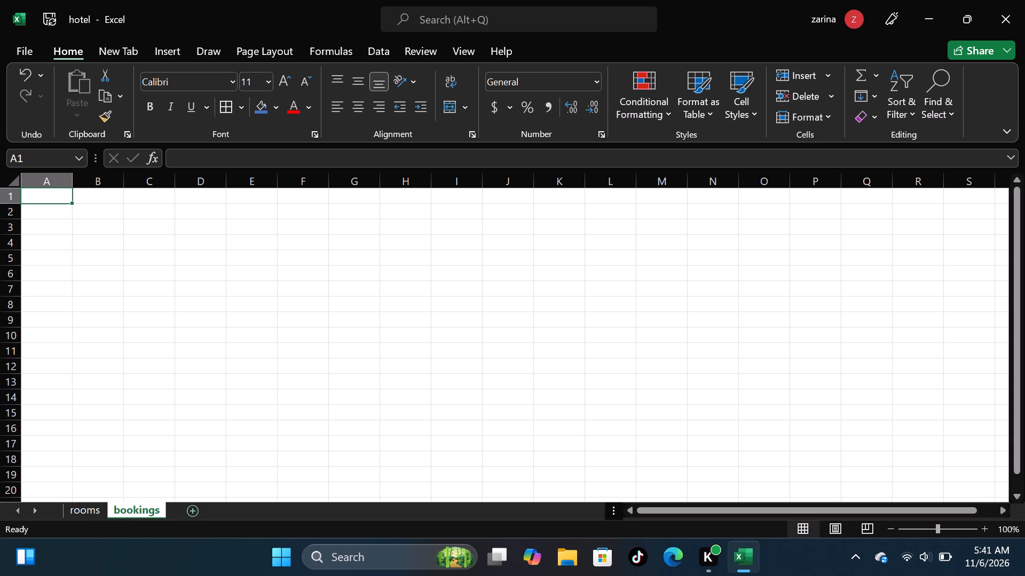
# Enter the header Booking ID in cell A1 of the bookings sheet and widen column A to fit it.
pyautogui.click(59, 201)
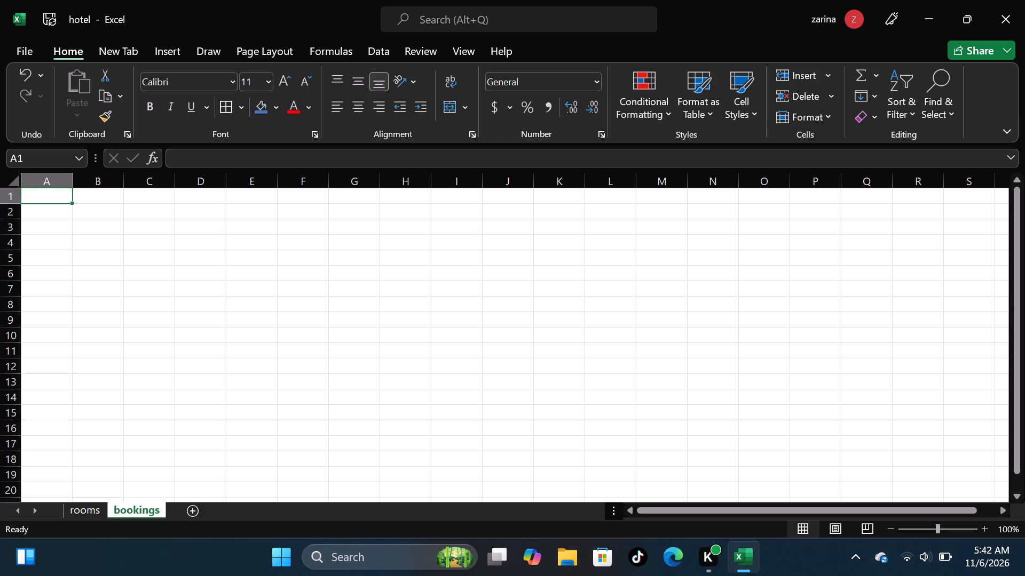
pyautogui.click(55, 204)
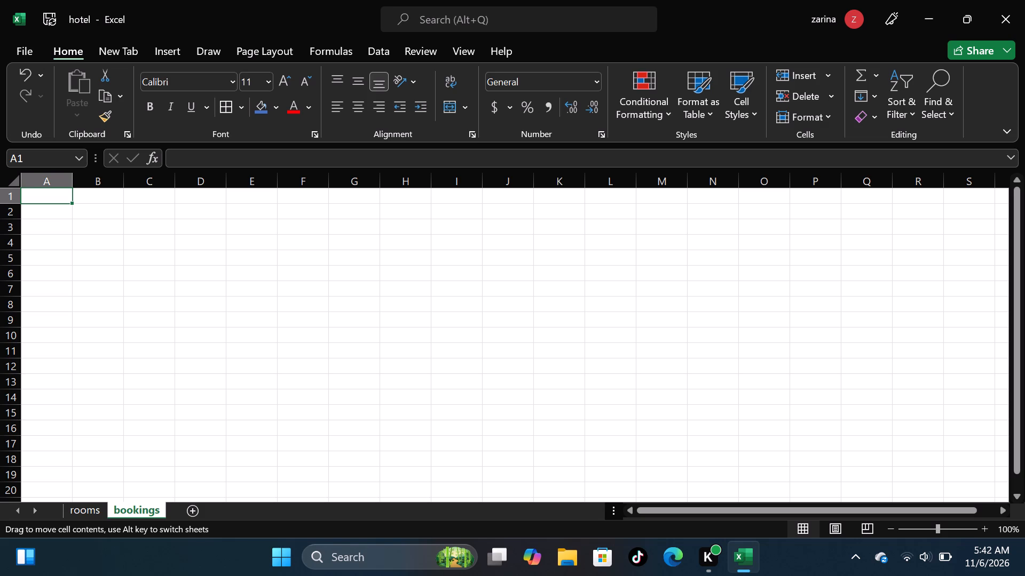
pyautogui.click(50, 196)
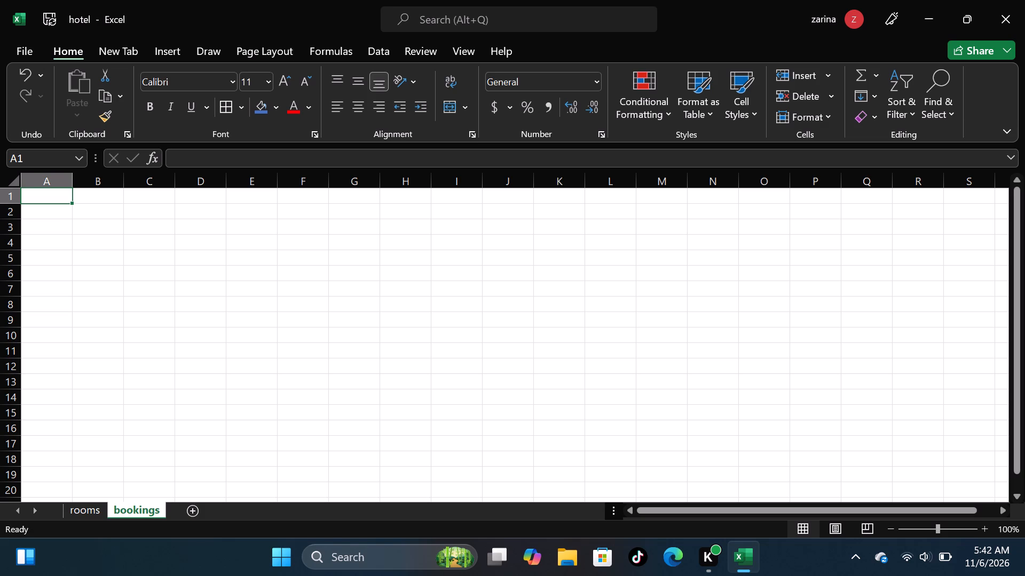
pyautogui.press('b')
pyautogui.write('ookin')
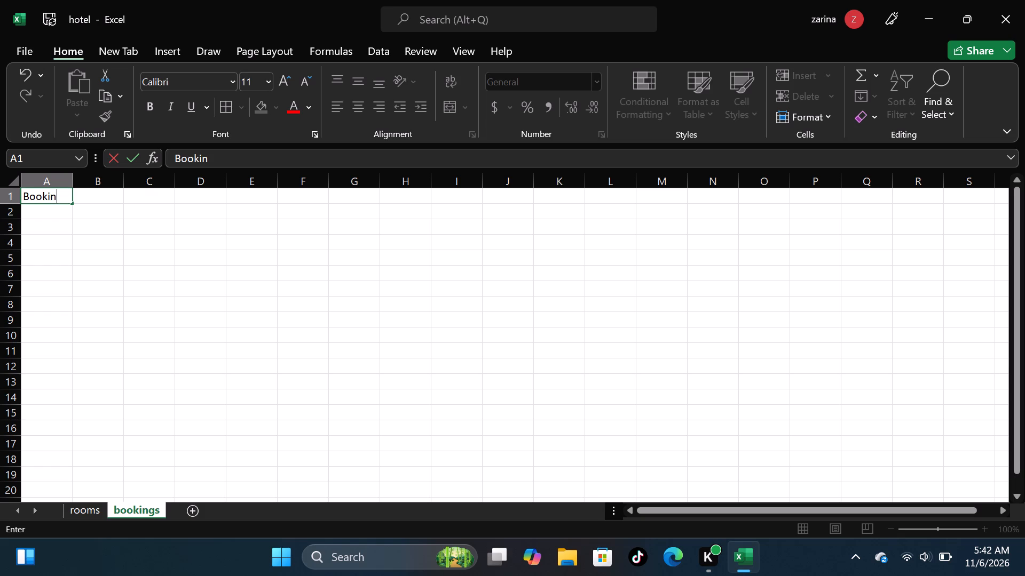
pyautogui.press('g')
pyautogui.press('space')
pyautogui.press('i')
pyautogui.press('d')
pyautogui.click(269, 289)
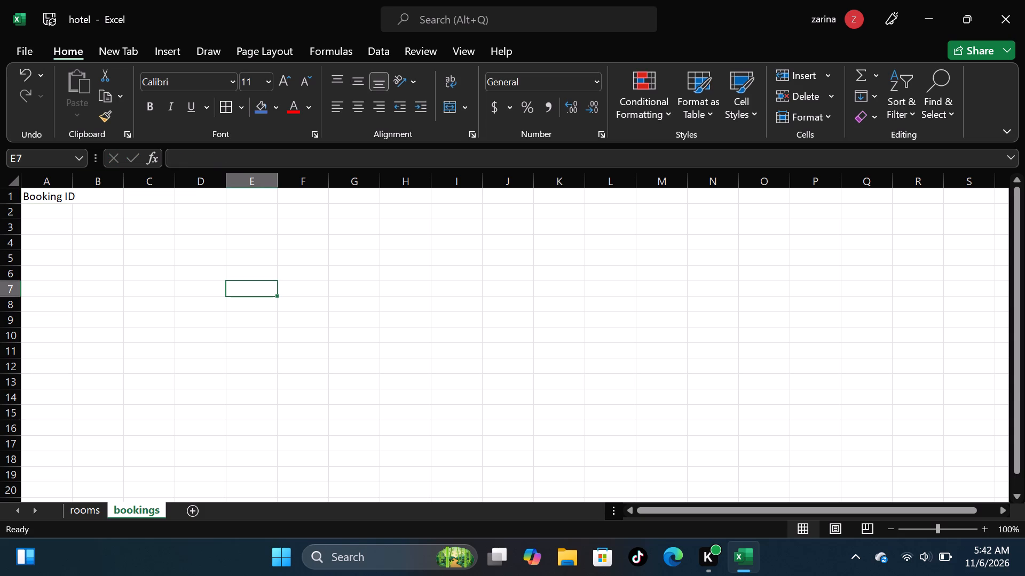
pyautogui.moveTo(76, 181); pyautogui.dragTo(92, 180)
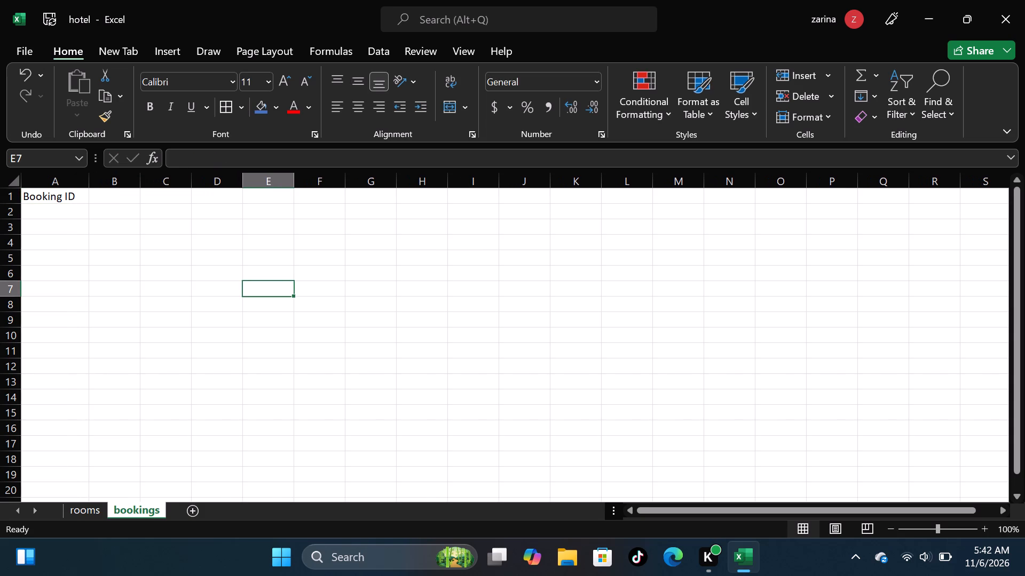
# Enter the header Guest Name in cell B1 and widen column B to about 10.6.
pyautogui.click(121, 194)
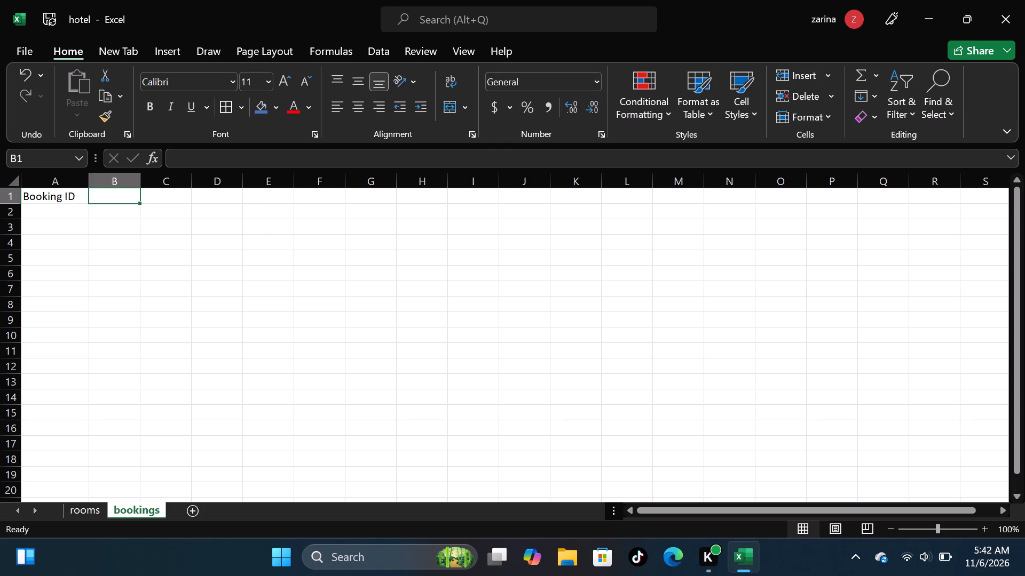
pyautogui.press('g')
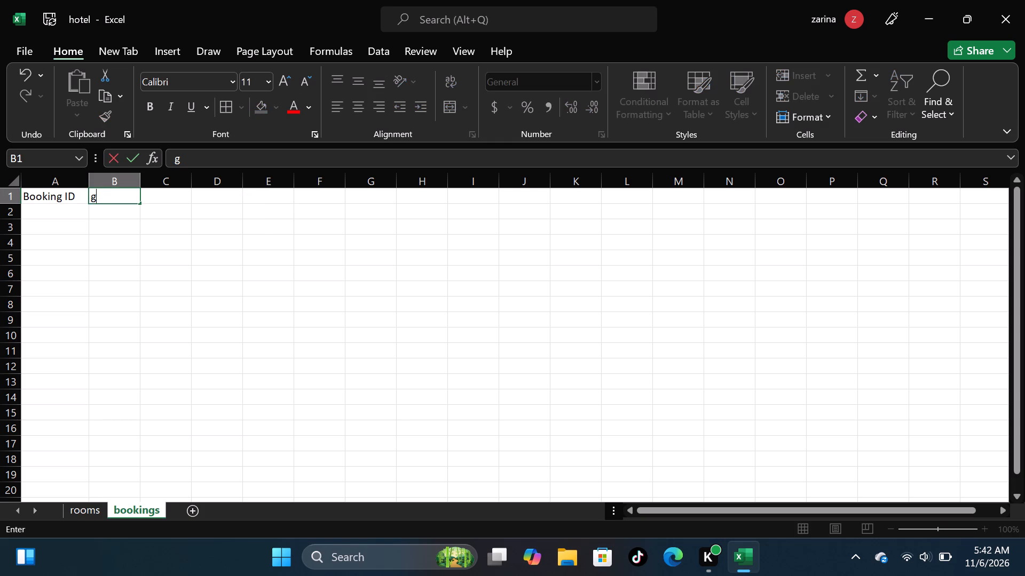
pyautogui.press('BackSpace')
pyautogui.press('g')
pyautogui.write('uest')
pyautogui.press('space')
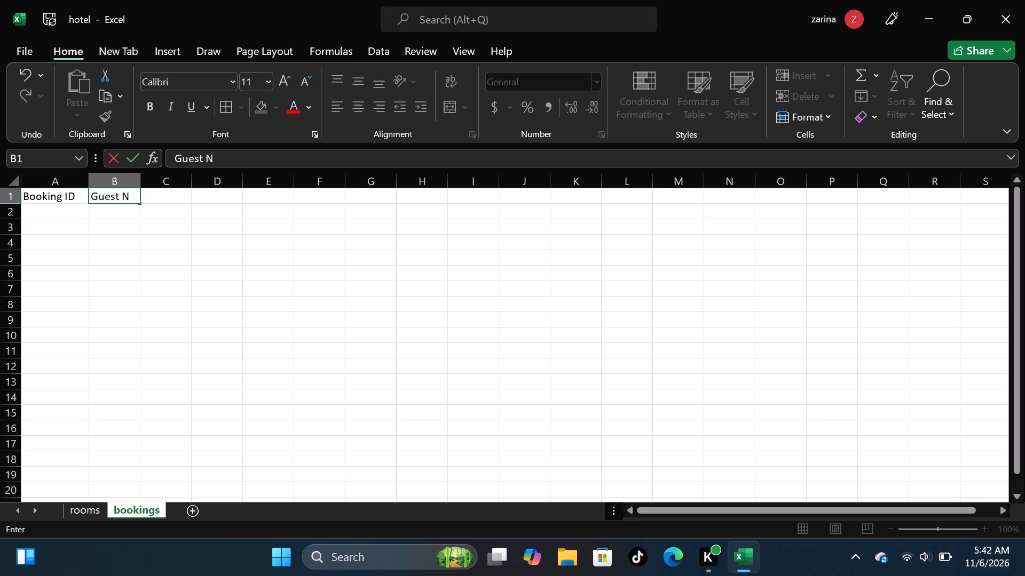
pyautogui.write('am')
pyautogui.press('e')
pyautogui.press('Right')
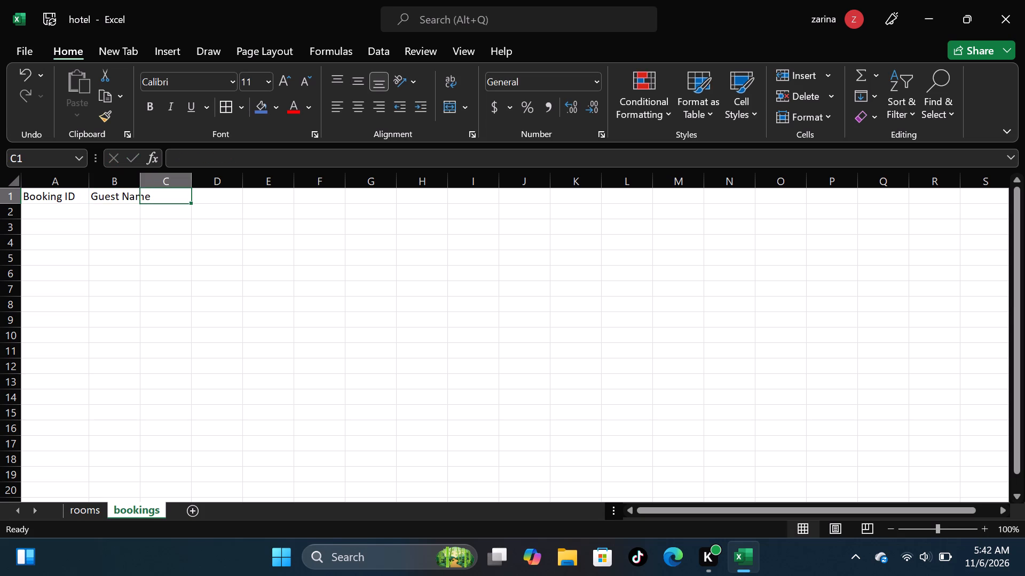
pyautogui.moveTo(412, 333); pyautogui.dragTo(418, 285)
pyautogui.click(418, 285)
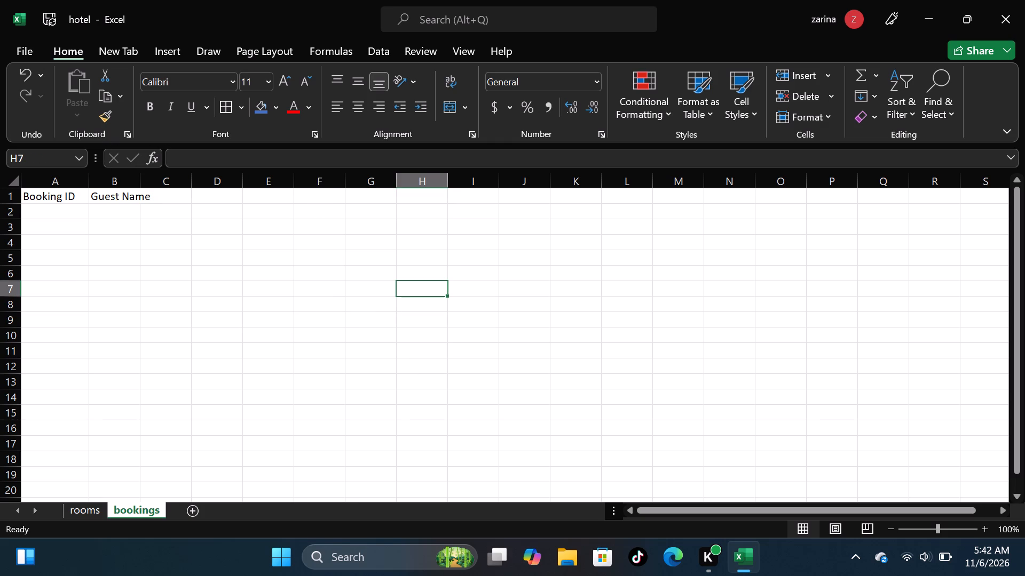
pyautogui.moveTo(141, 177); pyautogui.dragTo(156, 177)
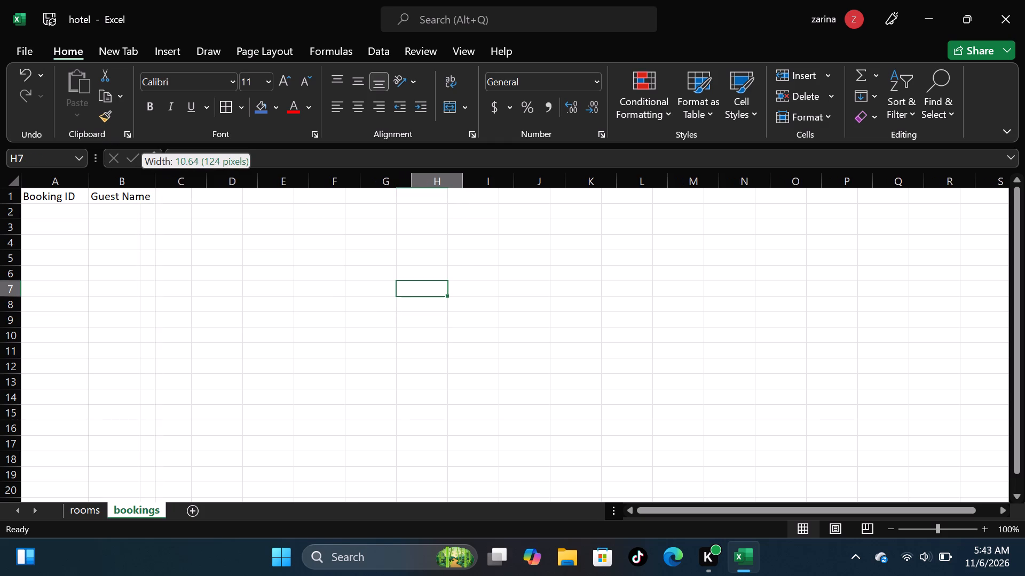
# Widen column B of the bookings sheet a little further to leave room beside Guest Name.
pyautogui.moveTo(156, 177); pyautogui.dragTo(165, 177)
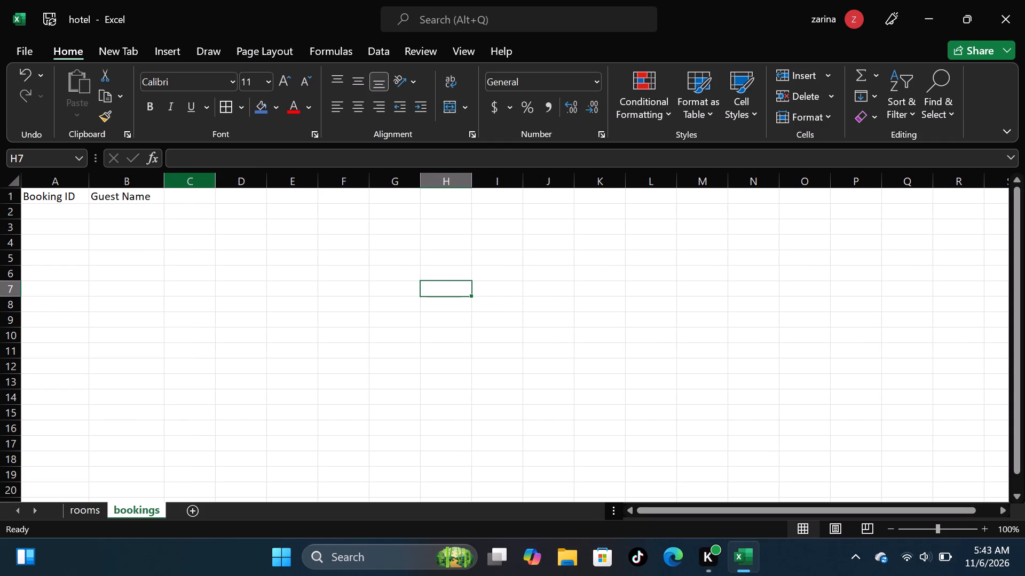
# Enter the header Room No in cell C1 of the bookings sheet.
pyautogui.click(165, 199)
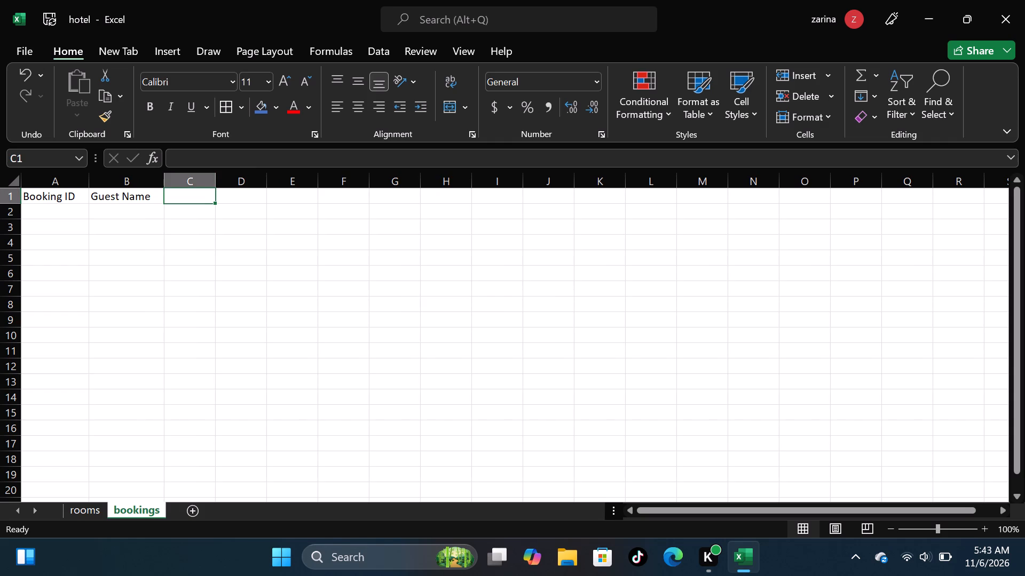
pyautogui.click(191, 200)
pyautogui.press('r')
pyautogui.write('oo')
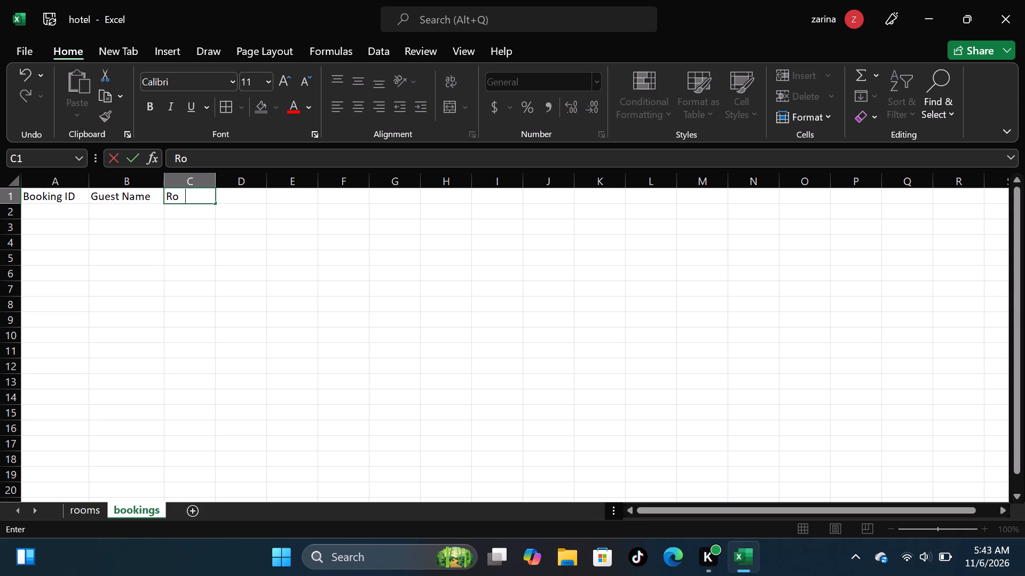
pyautogui.write('m')
pyautogui.press('space')
pyautogui.press('n')
pyautogui.press('o')
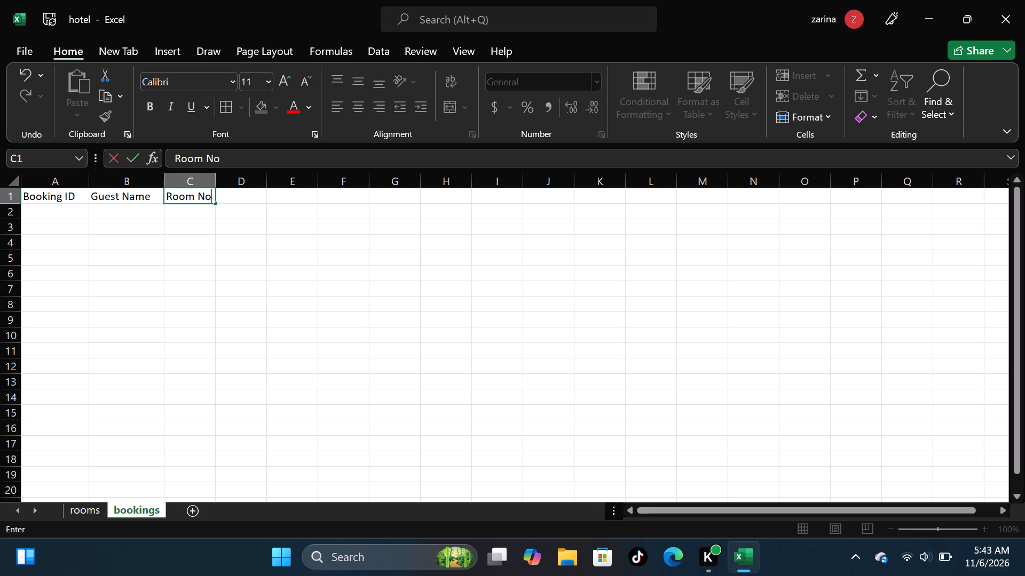
pyautogui.press('Right')
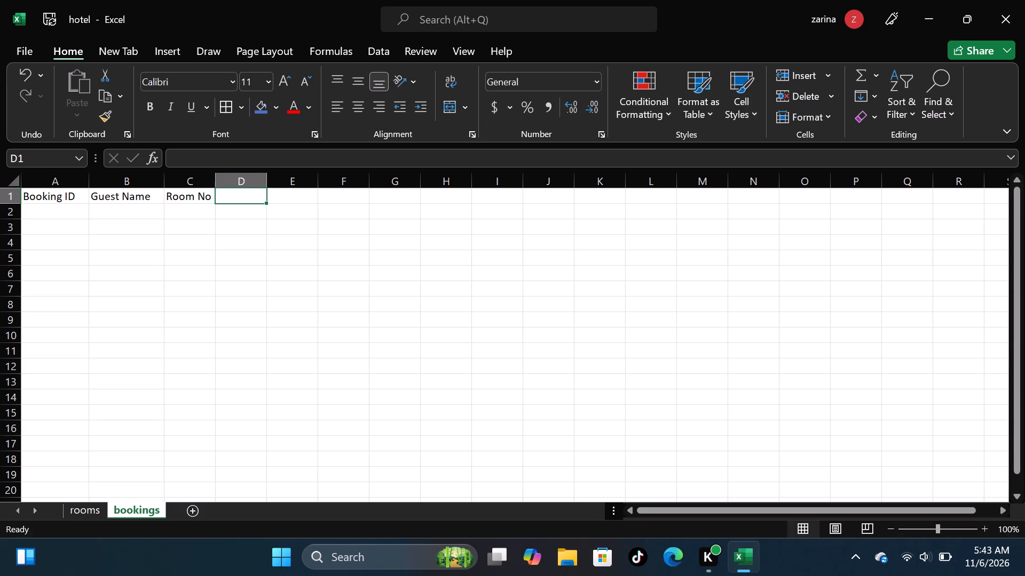
# Enter the header Checks-in in cell D1 of the bookings sheet.
pyautogui.press('c')
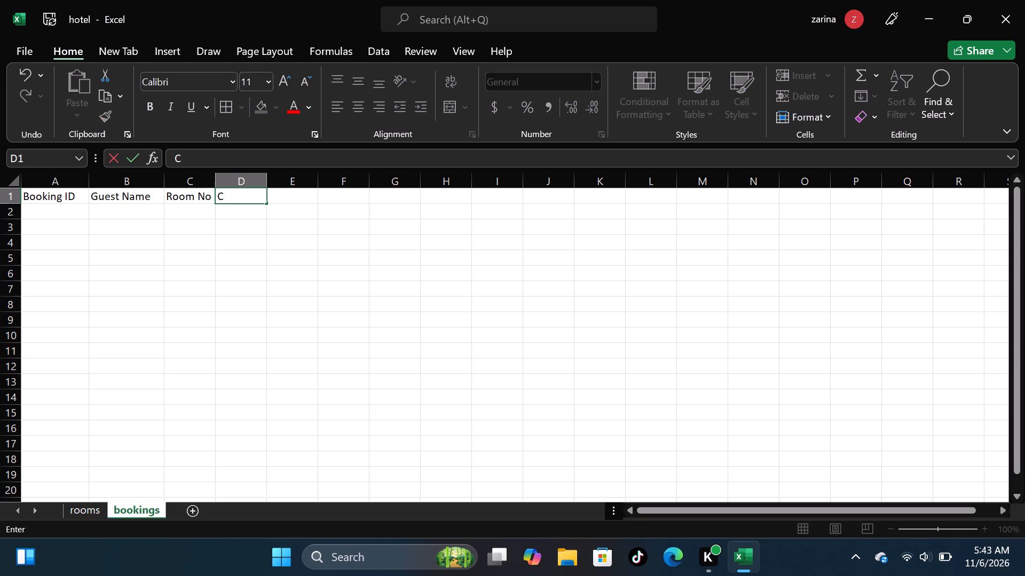
pyautogui.press('h')
pyautogui.write('ec')
pyautogui.press('k')
pyautogui.press('s')
pyautogui.press('-')
pyautogui.write('in')
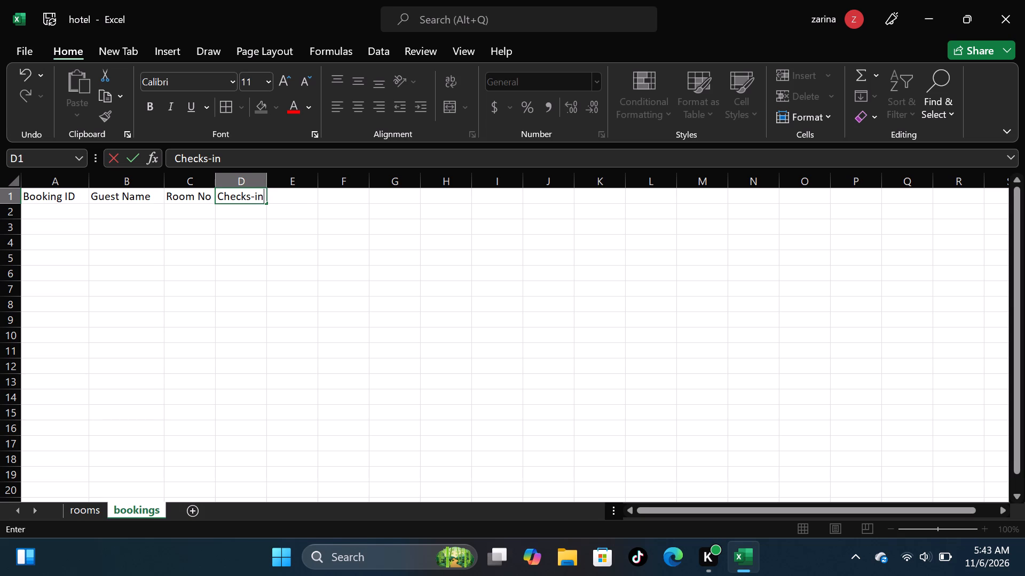
# Enter the header Checks-out in cell E1 of the bookings sheet.
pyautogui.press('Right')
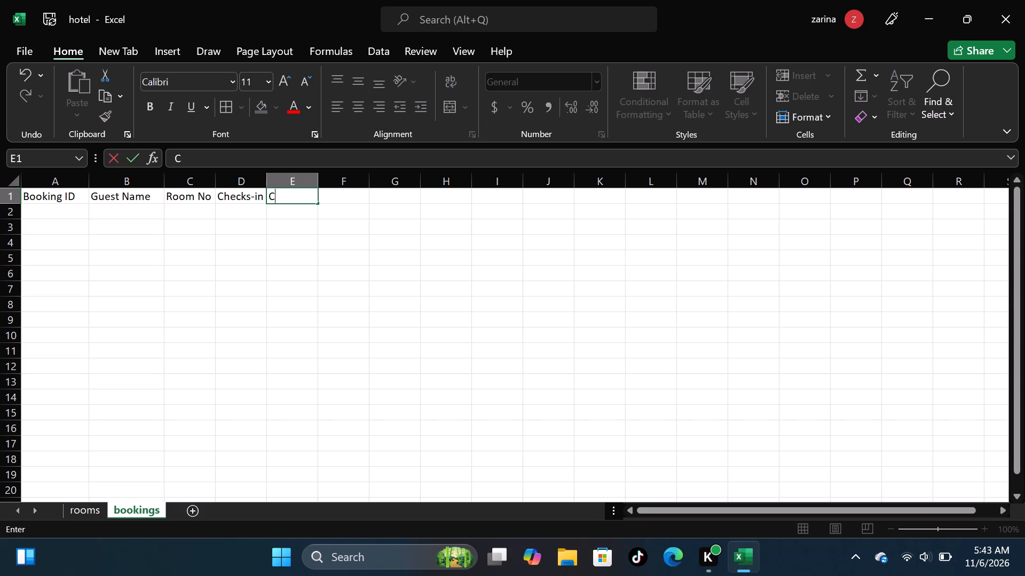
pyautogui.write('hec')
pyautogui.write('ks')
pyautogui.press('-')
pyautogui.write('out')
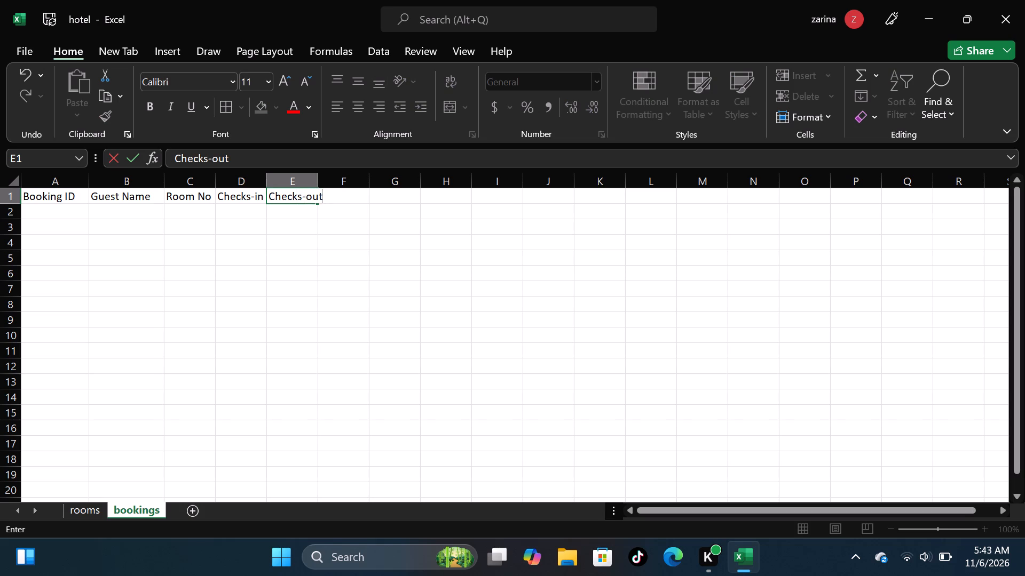
pyautogui.click(653, 273)
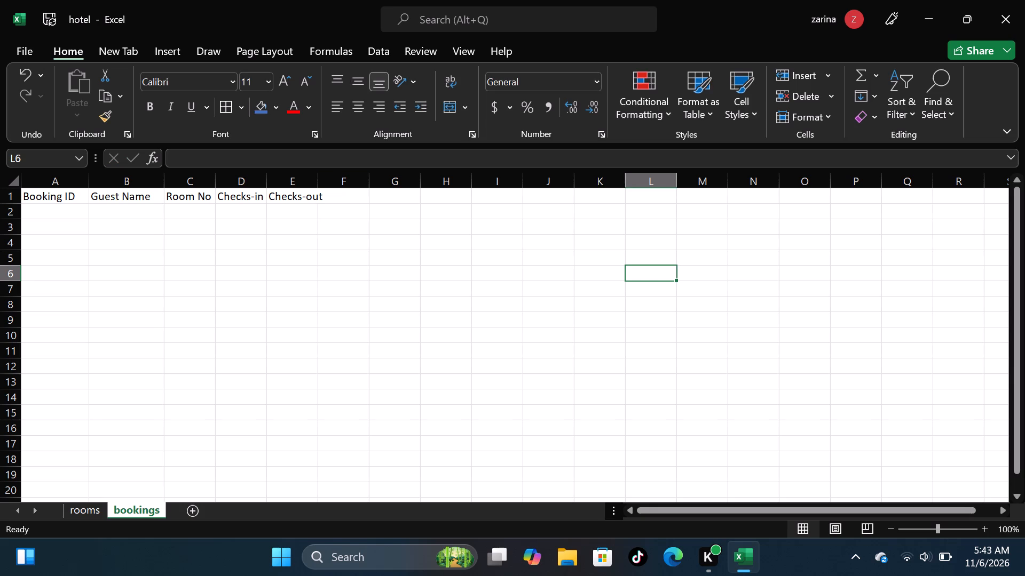
# Widen column E of the bookings sheet to more than double its width so the Checks-out header fits.
pyautogui.moveTo(321, 187); pyautogui.dragTo(391, 162)
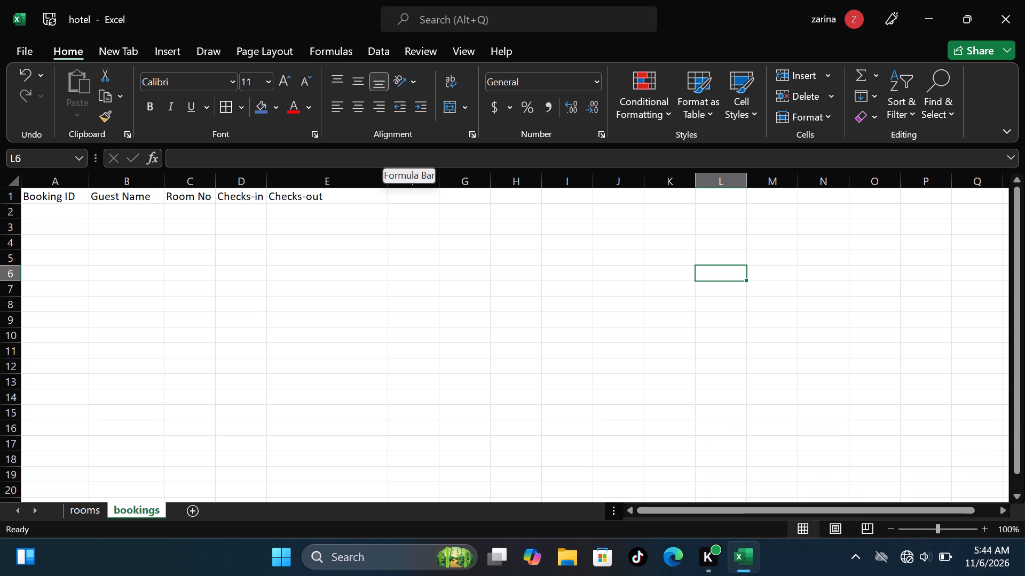
pyautogui.click(391, 162)
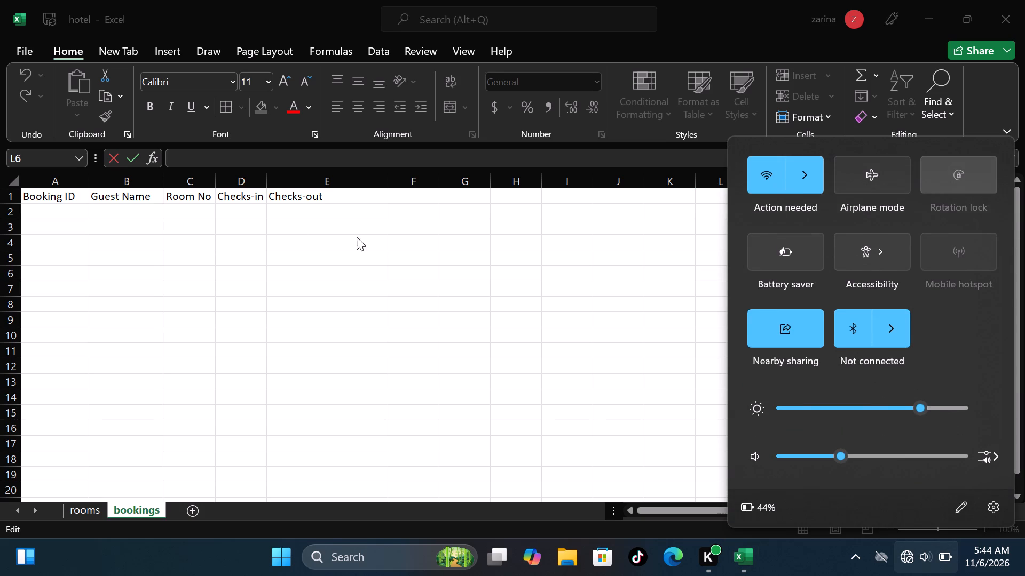
# Return to the bookings sheet and enter the header Nights in cell F1.
pyautogui.click(366, 250)
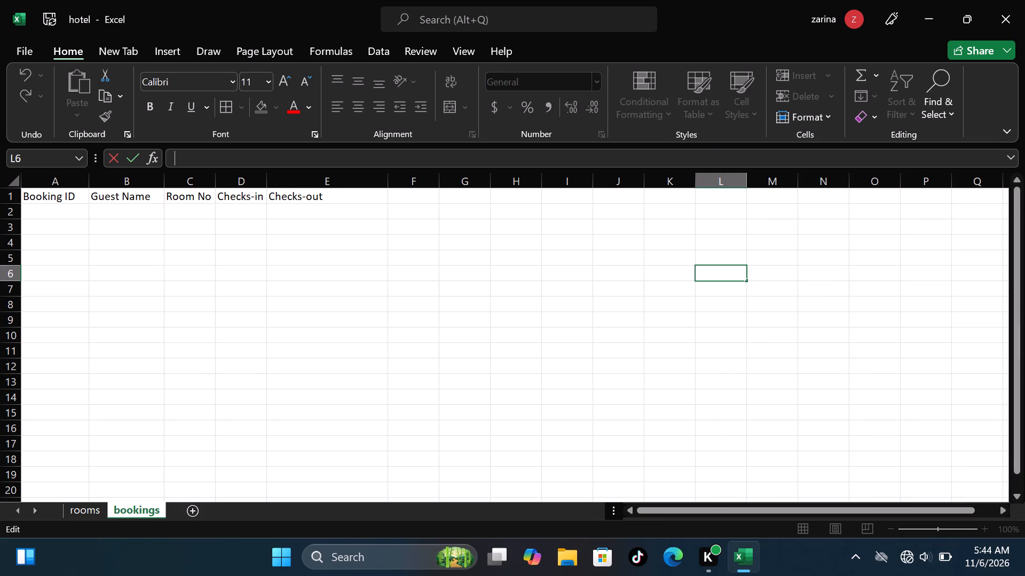
pyautogui.click(411, 194)
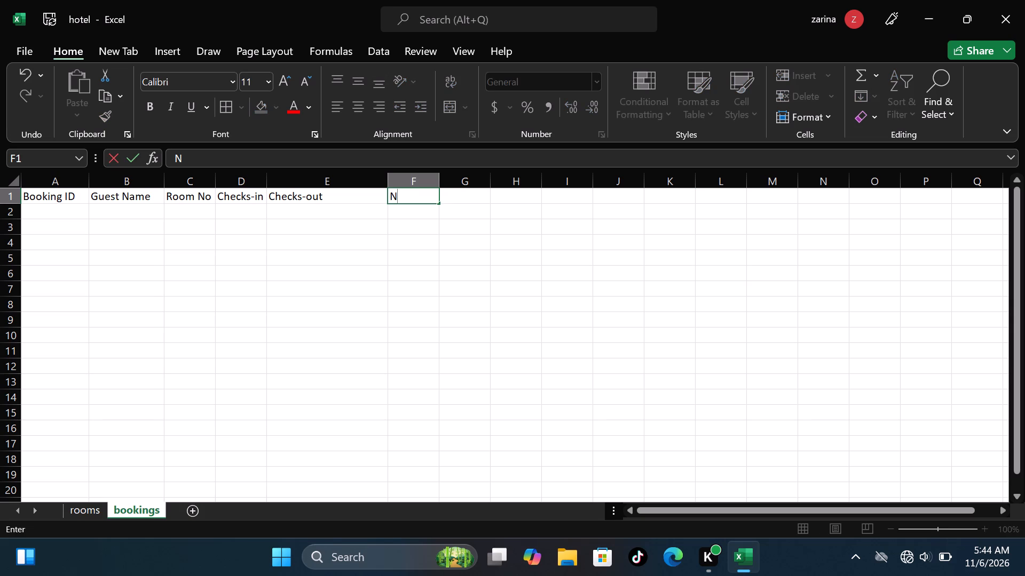
pyautogui.press('i')
pyautogui.press('h')
pyautogui.press('BackSpace')
pyautogui.write('ght')
pyautogui.press('s')
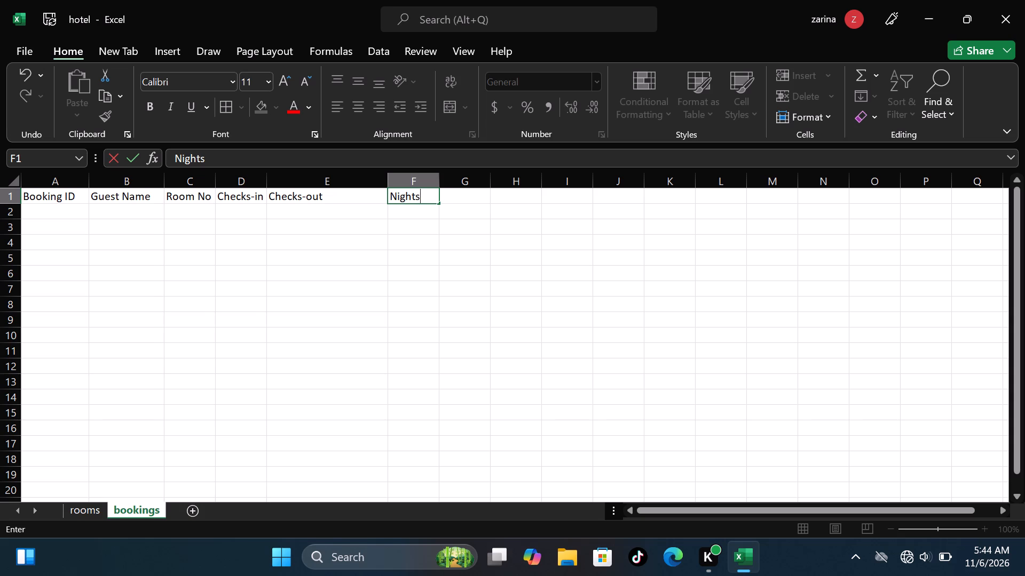
pyautogui.click(463, 197)
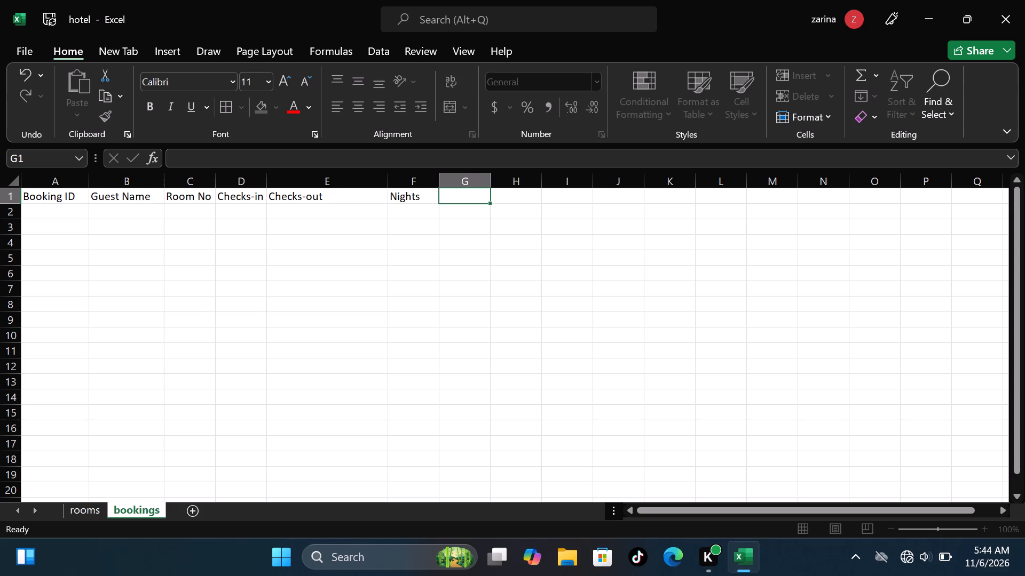
# Enter the header Price per Night in cell G1 and widen column G to fit it.
pyautogui.press('p')
pyautogui.press('r')
pyautogui.write('ice')
pyautogui.press('space')
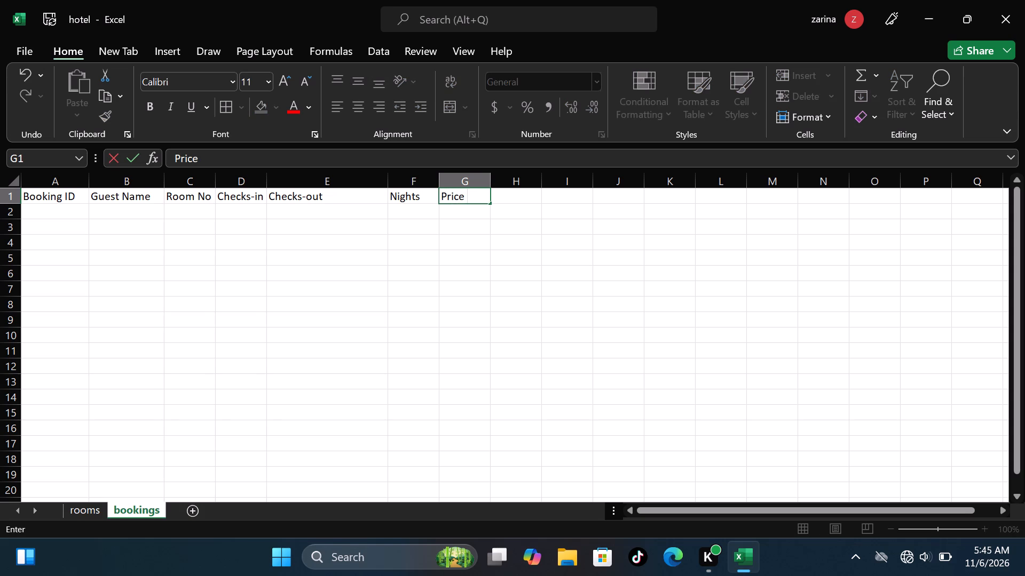
pyautogui.write('per')
pyautogui.press('space')
pyautogui.press('n')
pyautogui.press('BackSpace')
pyautogui.press('i')
pyautogui.write('ght')
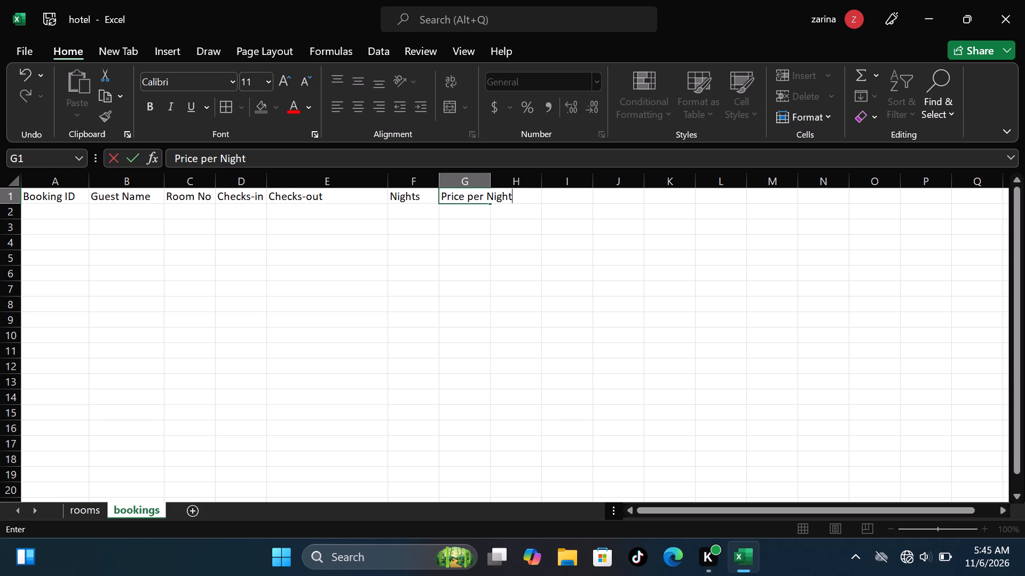
pyautogui.press('Right')
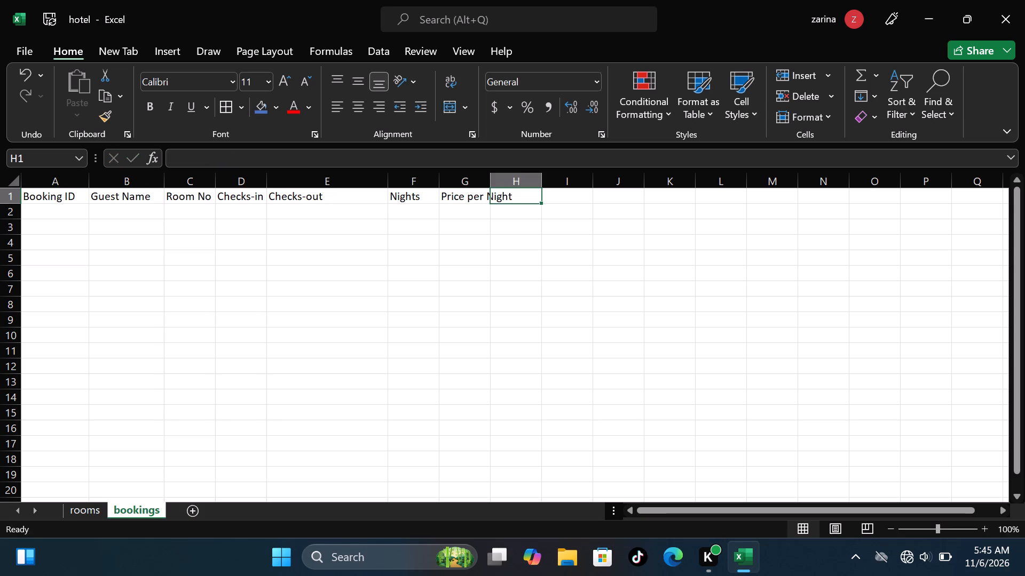
pyautogui.click(669, 297)
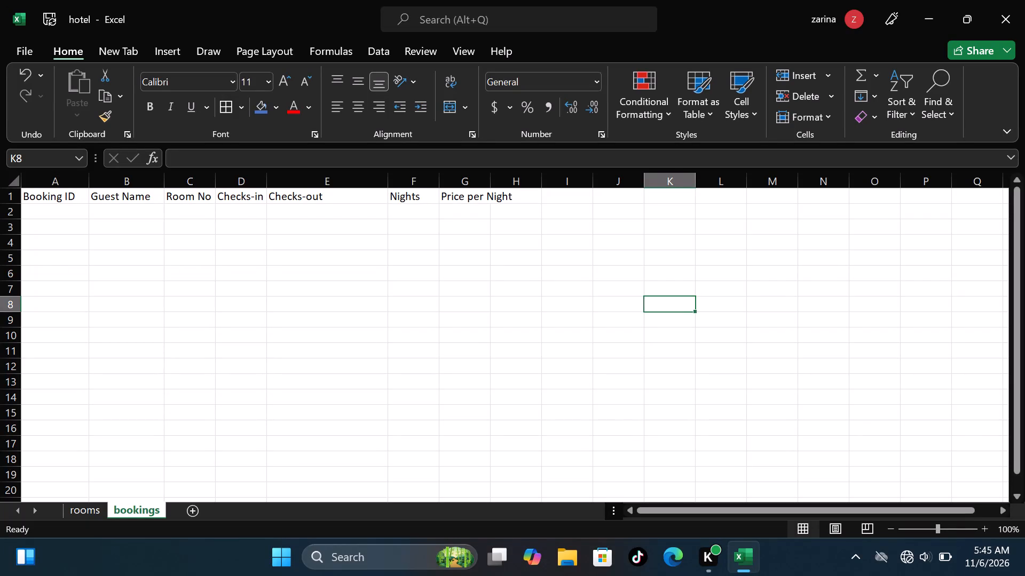
pyautogui.moveTo(488, 178); pyautogui.dragTo(519, 170)
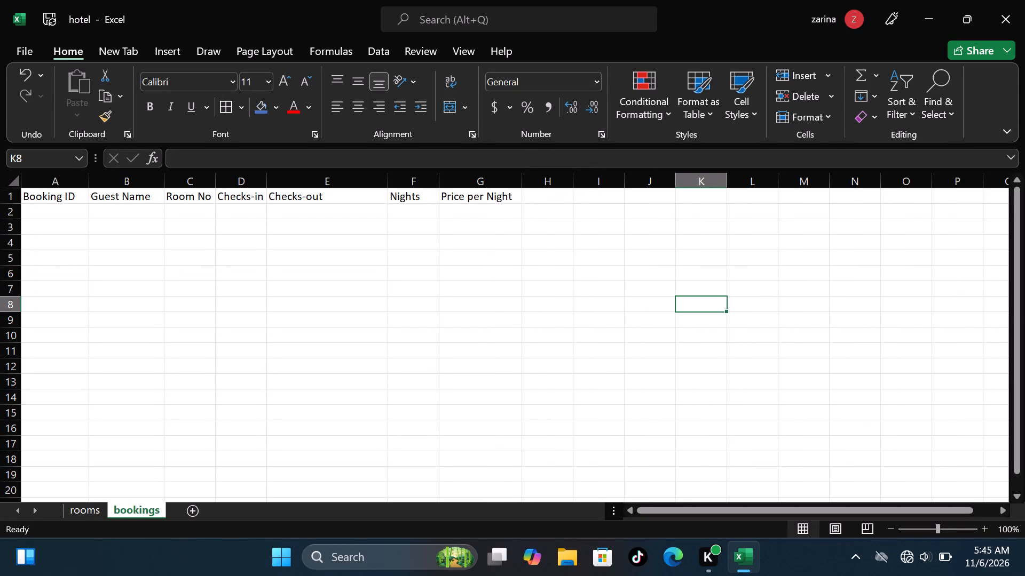
# Start entering a header beginning with Tot in cell H1 of the bookings sheet.
pyautogui.click(535, 190)
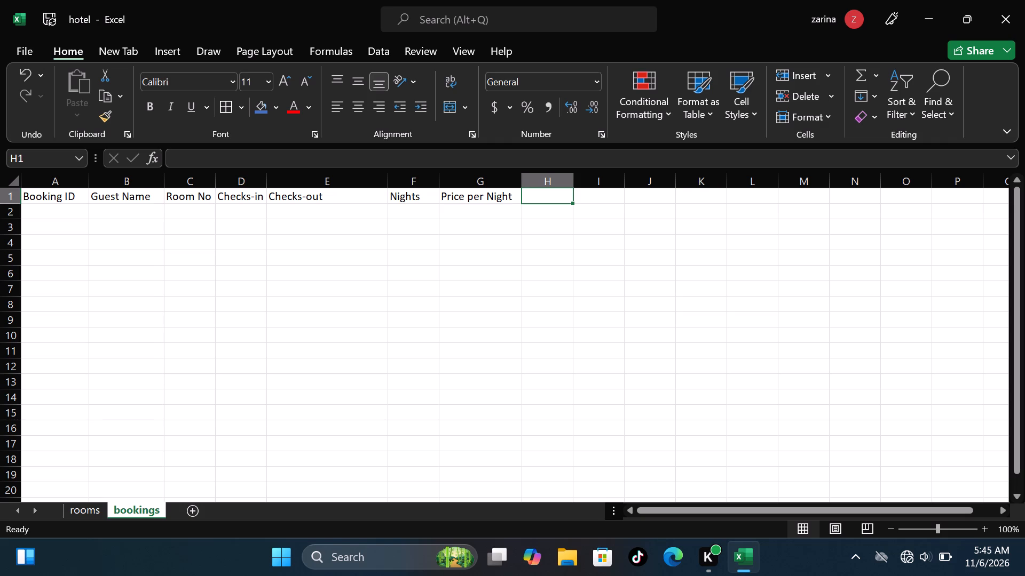
pyautogui.press('t')
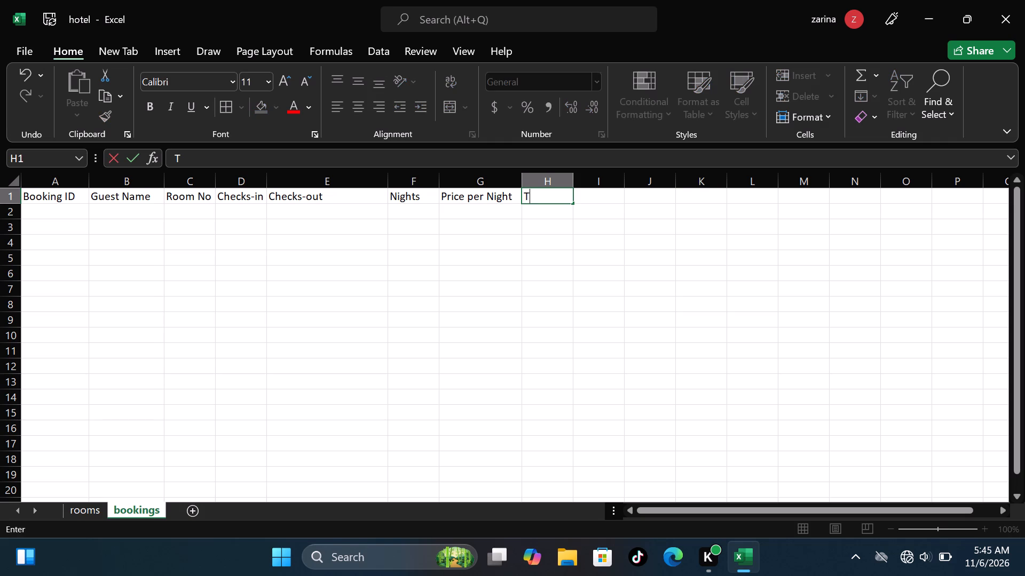
pyautogui.press('o')
pyautogui.press('t')
# Complete the header in cell H1 of the bookings sheet as Total Bill.
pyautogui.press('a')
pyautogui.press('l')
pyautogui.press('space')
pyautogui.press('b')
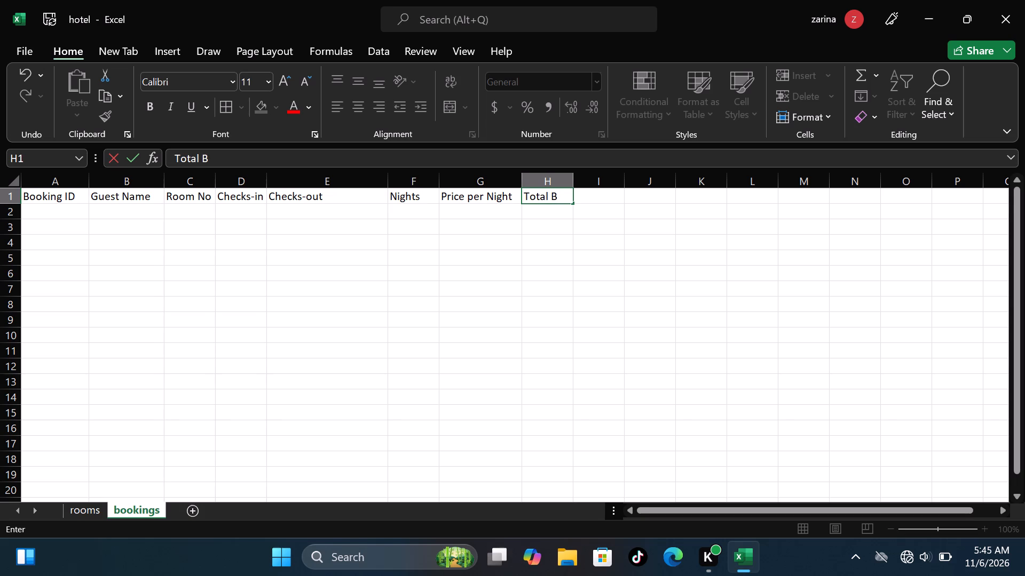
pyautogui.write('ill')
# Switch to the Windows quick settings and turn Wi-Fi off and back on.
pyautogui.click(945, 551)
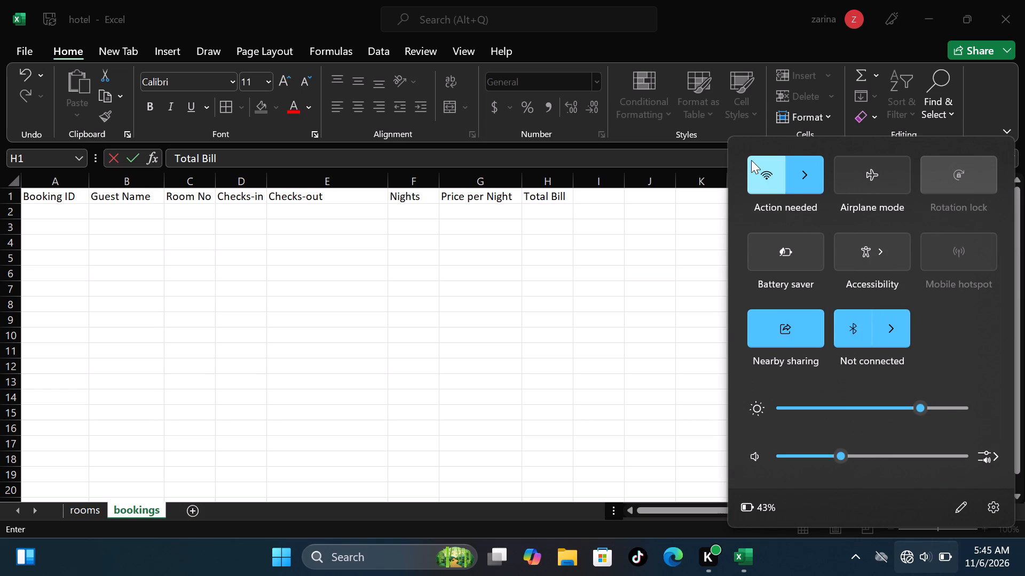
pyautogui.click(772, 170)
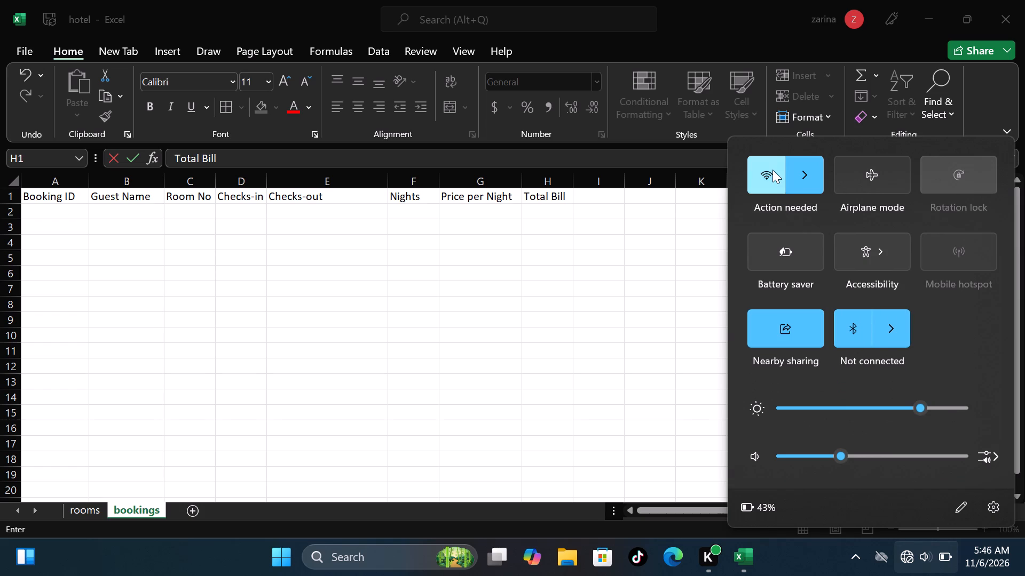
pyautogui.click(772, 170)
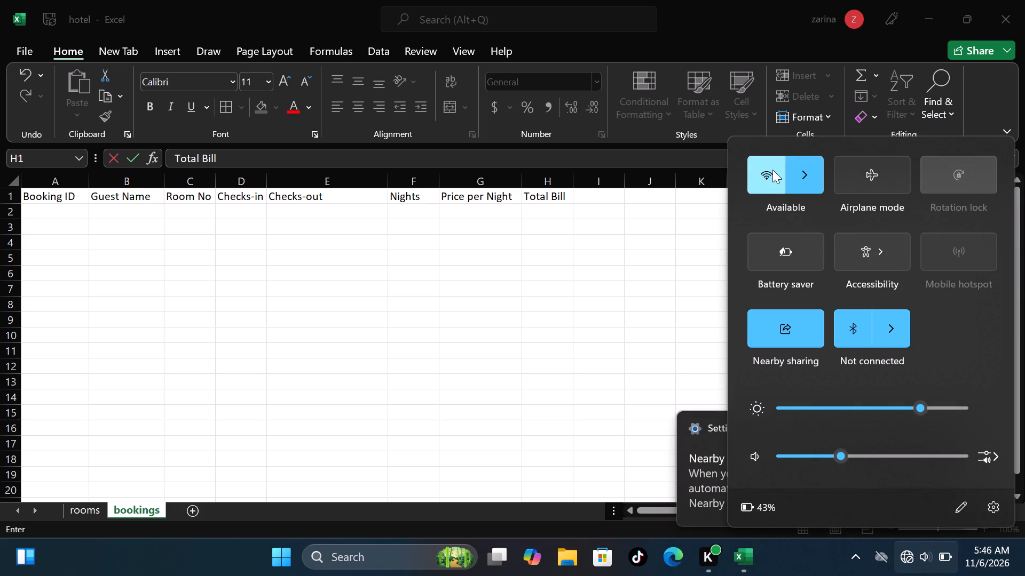
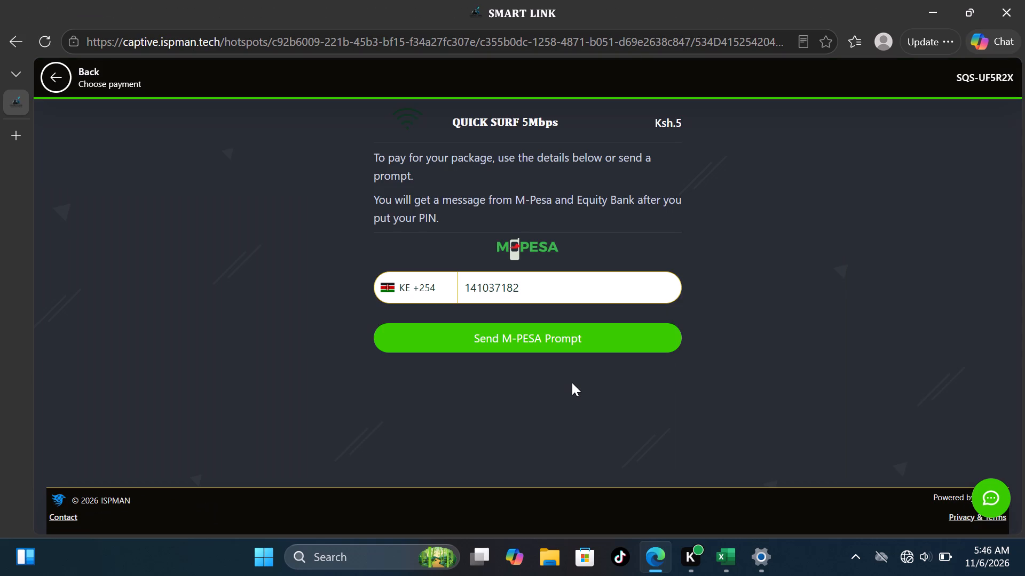
# Send the M-PESA payment prompt for the Ksh.5 QUICK SURF 5Mbps internet package.
pyautogui.click(577, 336)
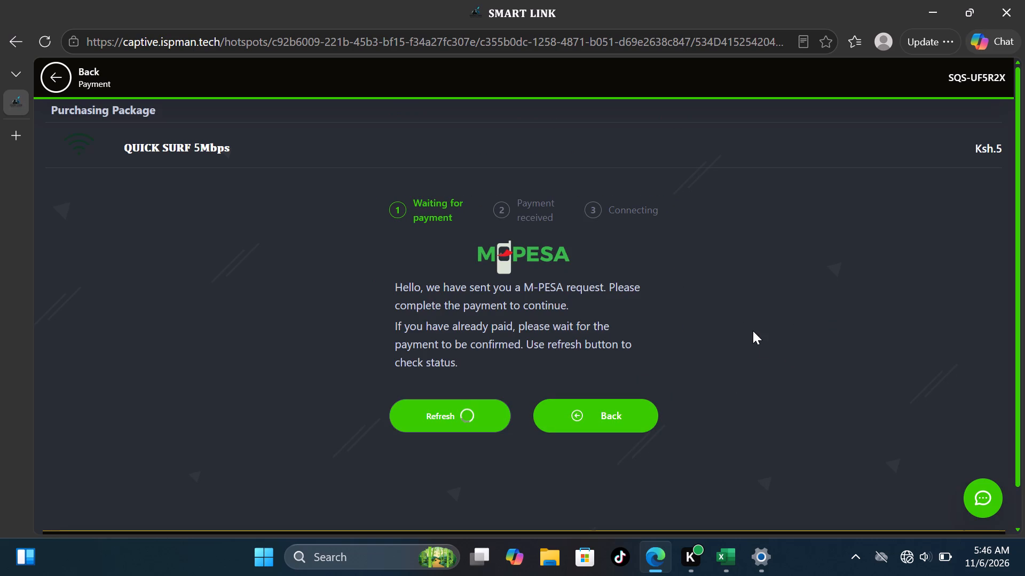
pyautogui.click(817, 279)
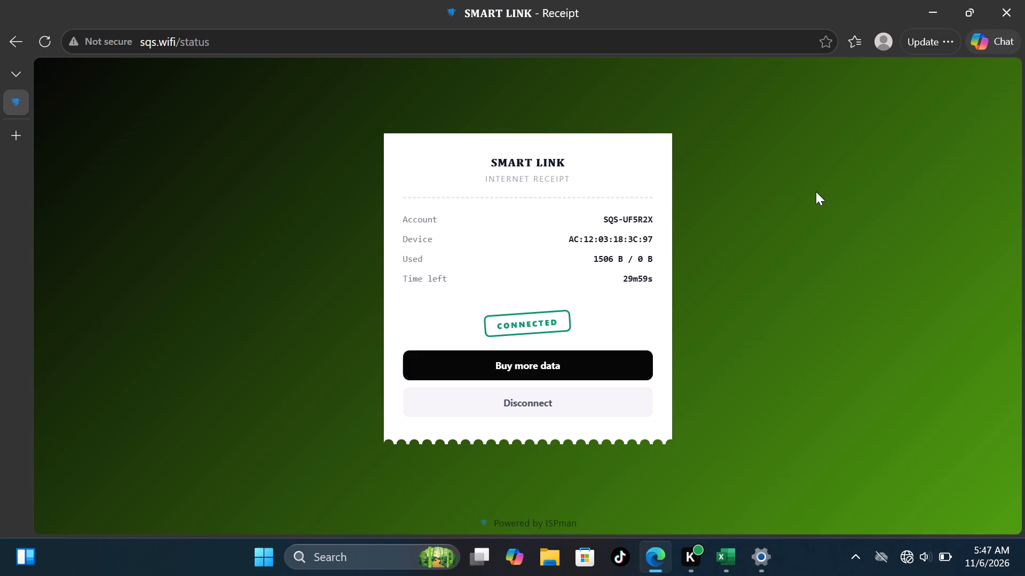
# Close the internet receipt browser window and the Settings window to return to the hotel workbook in Excel.
pyautogui.click(1024, 7)
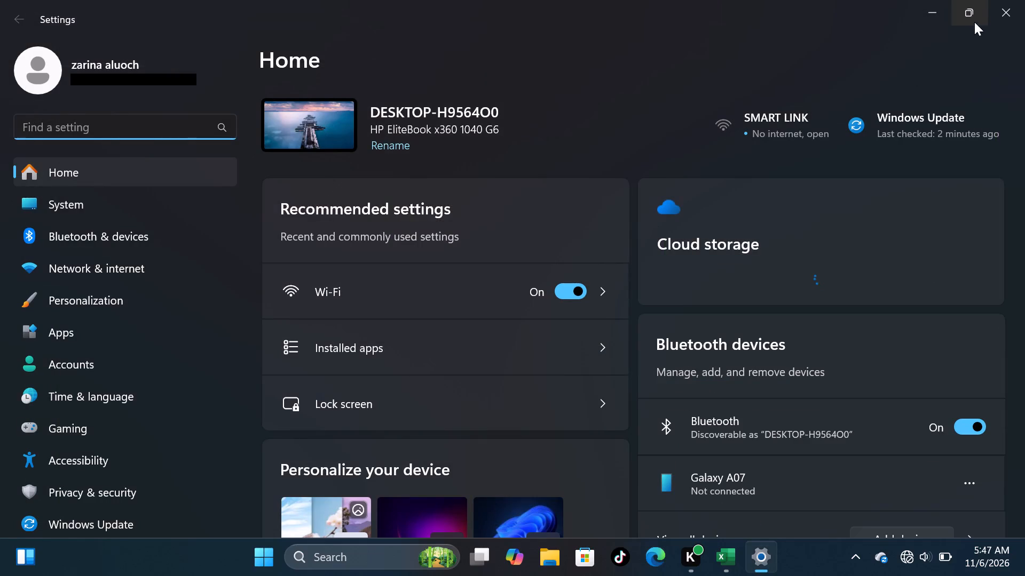
pyautogui.click(1005, 0)
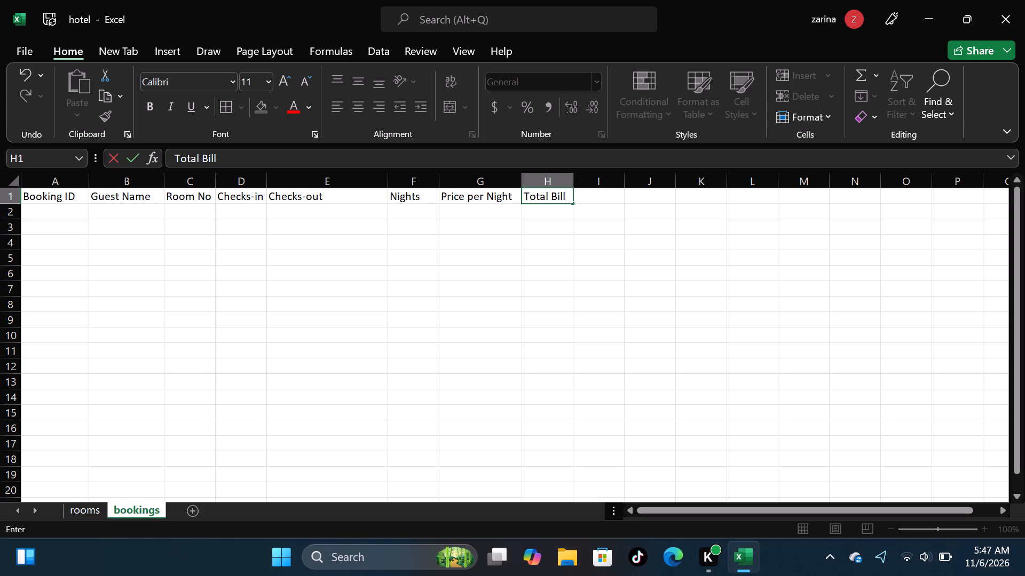
# Save the hotel workbook with the header Total Bill in cell H1 of the bookings sheet.
pyautogui.click(49, 19)
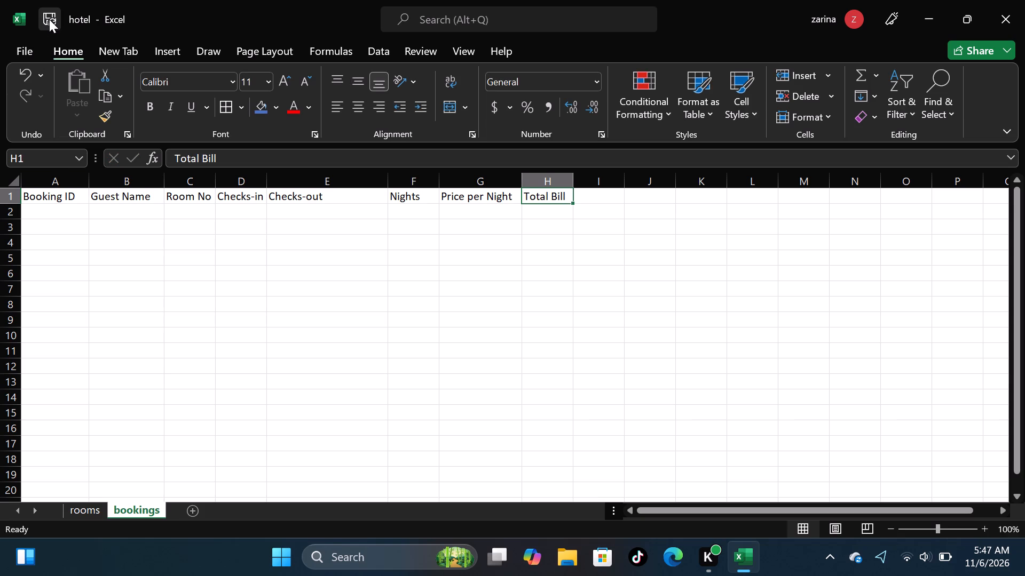
# Switch to Excel and enter the booking IDs B001 through B005 in cells A2 to A6 of the bookings sheet.
pyautogui.click(46, 206)
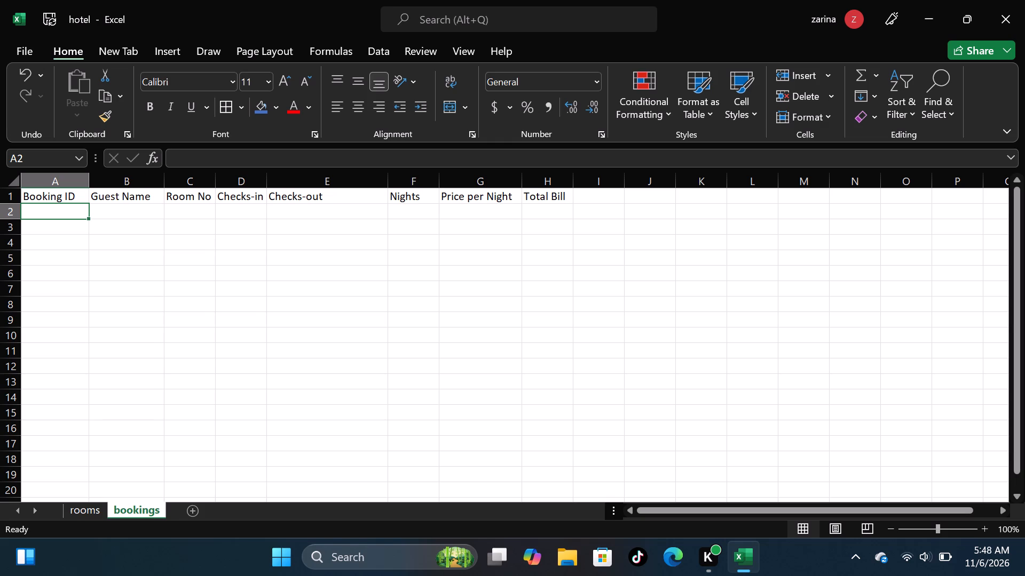
pyautogui.press('b')
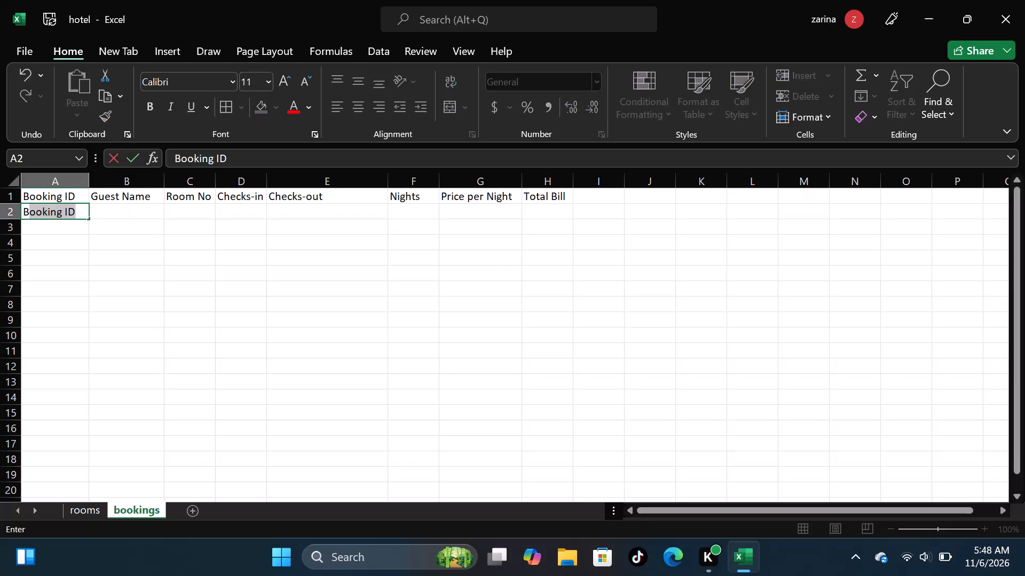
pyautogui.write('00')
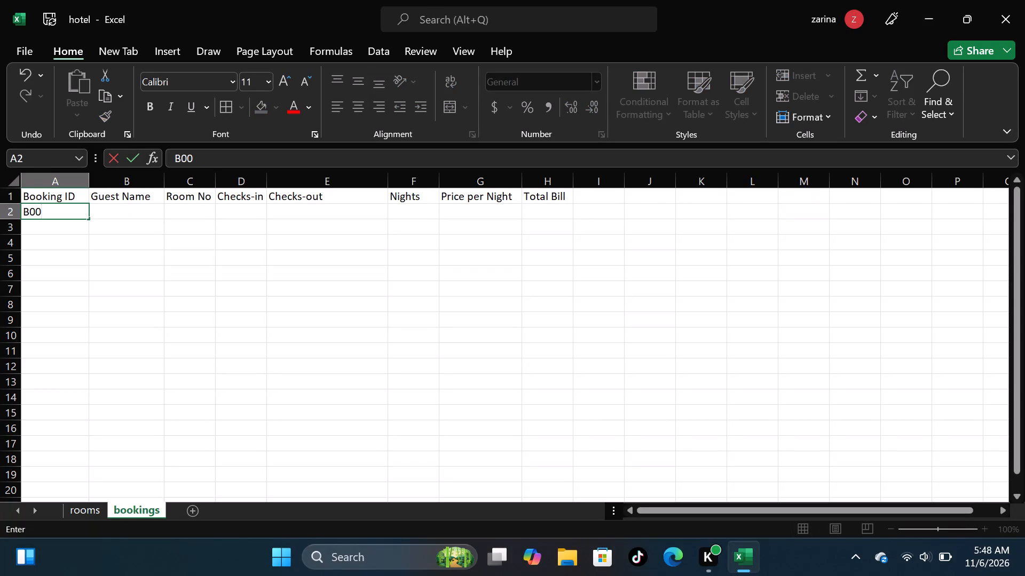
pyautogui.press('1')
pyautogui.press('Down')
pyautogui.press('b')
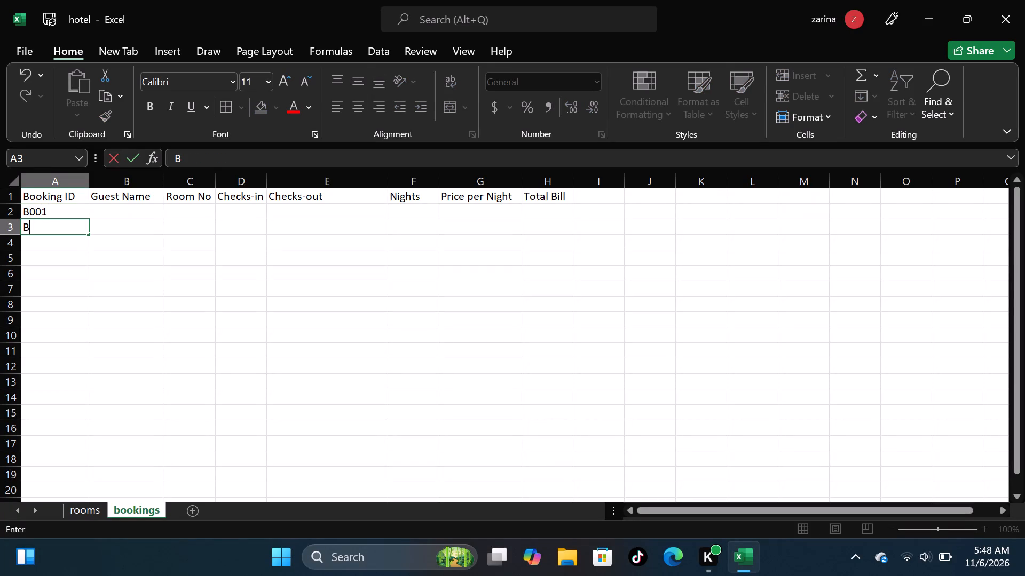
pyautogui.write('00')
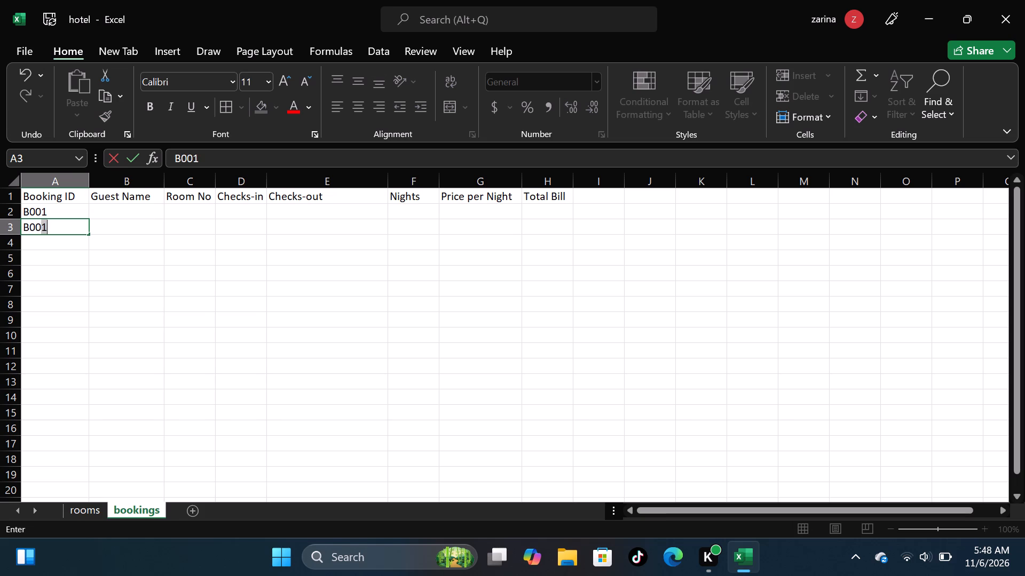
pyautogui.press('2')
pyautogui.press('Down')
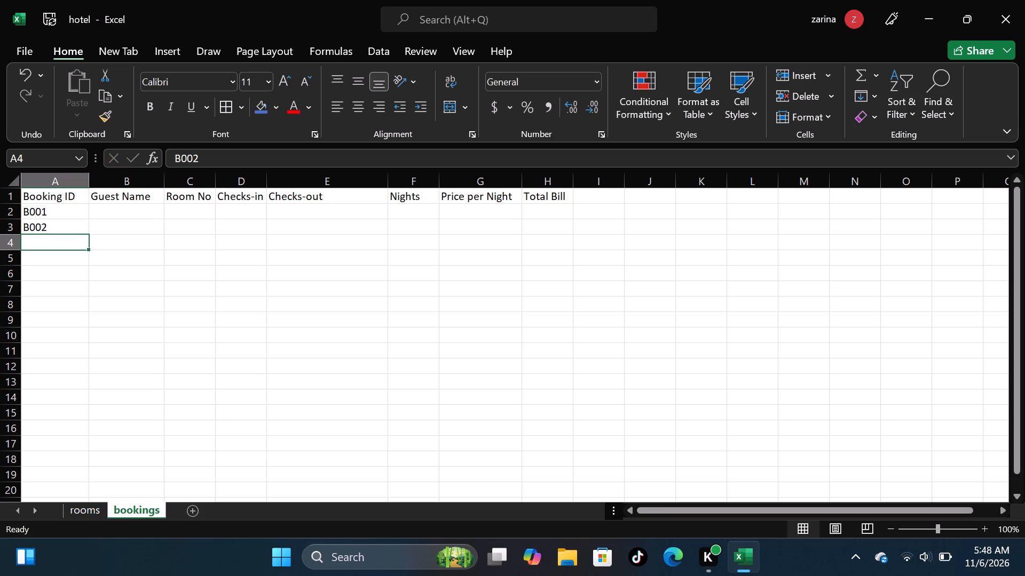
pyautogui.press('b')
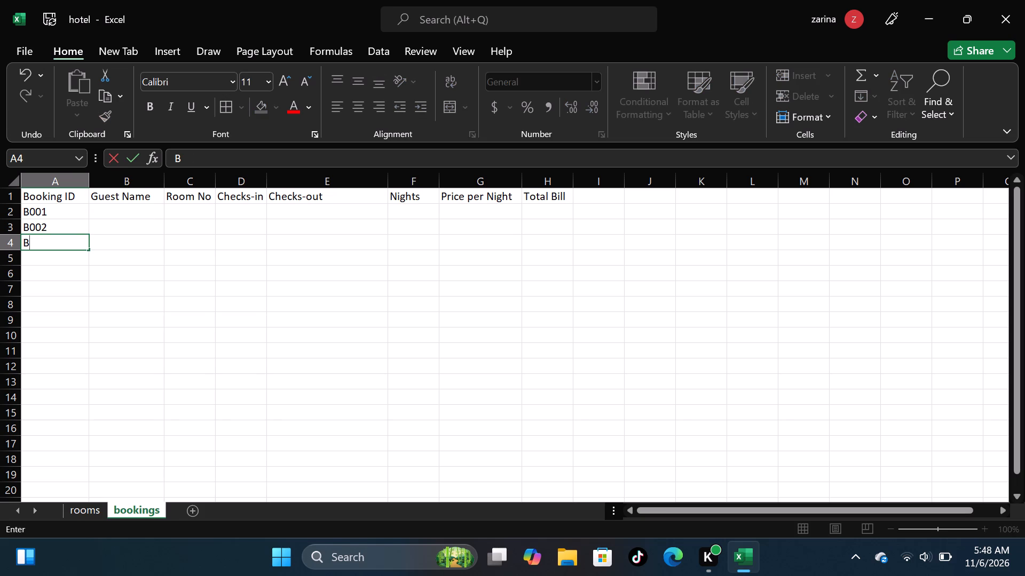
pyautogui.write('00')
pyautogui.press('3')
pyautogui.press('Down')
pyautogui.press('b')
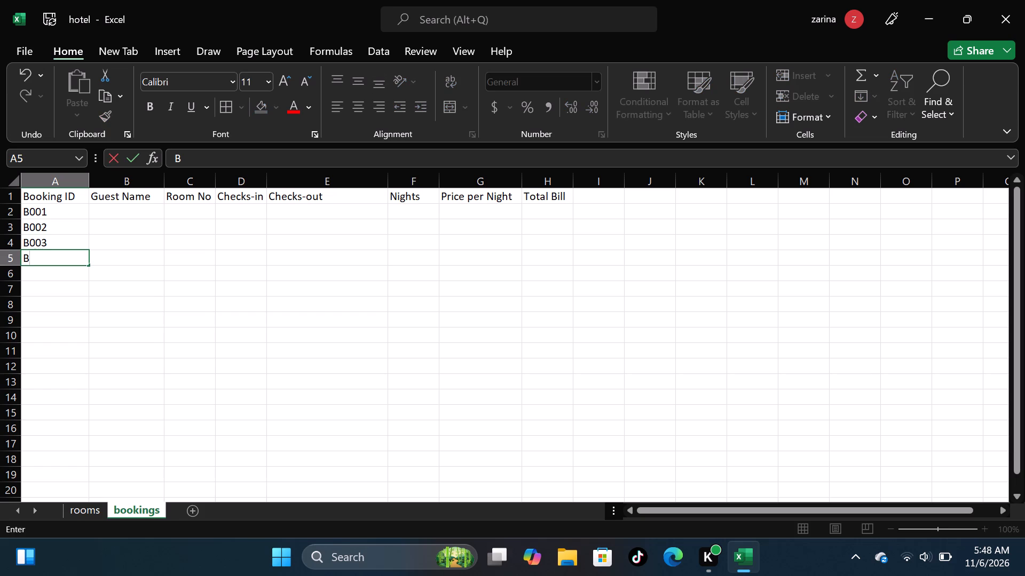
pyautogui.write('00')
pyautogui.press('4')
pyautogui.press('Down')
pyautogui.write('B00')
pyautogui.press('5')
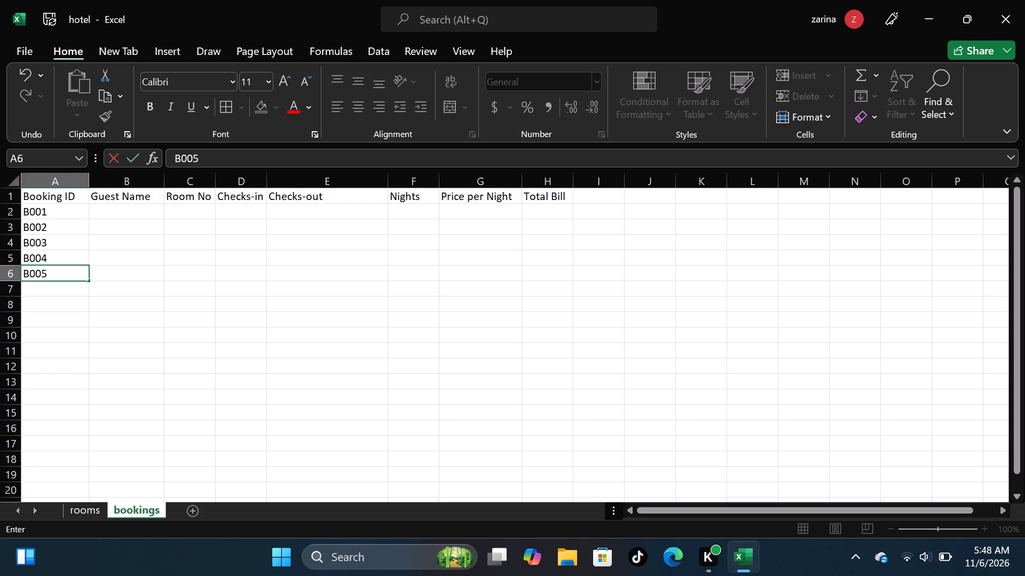
# Fill in the guest names Sarah for booking B005 in cell B6 and Grace for B004 in cell B5.
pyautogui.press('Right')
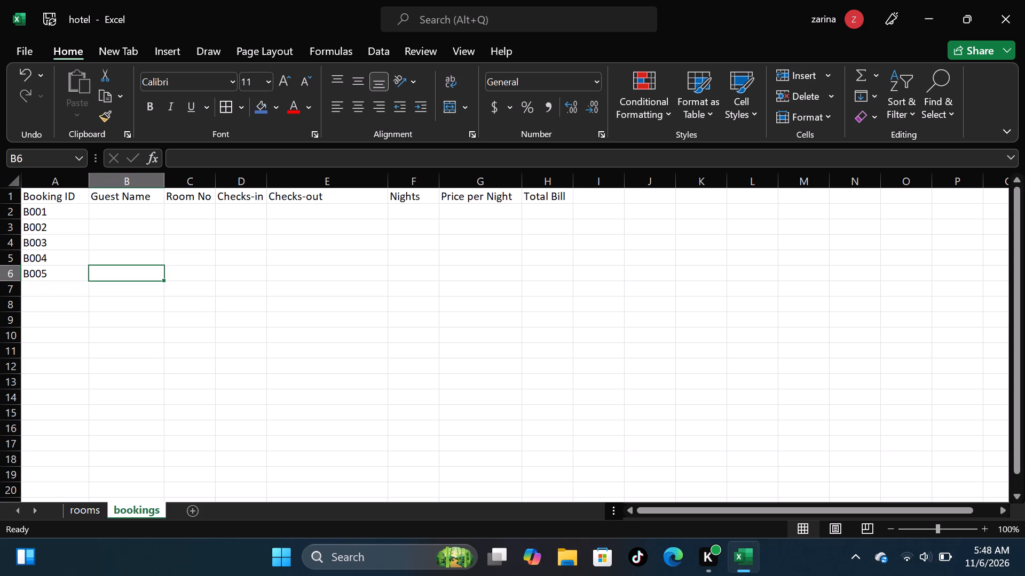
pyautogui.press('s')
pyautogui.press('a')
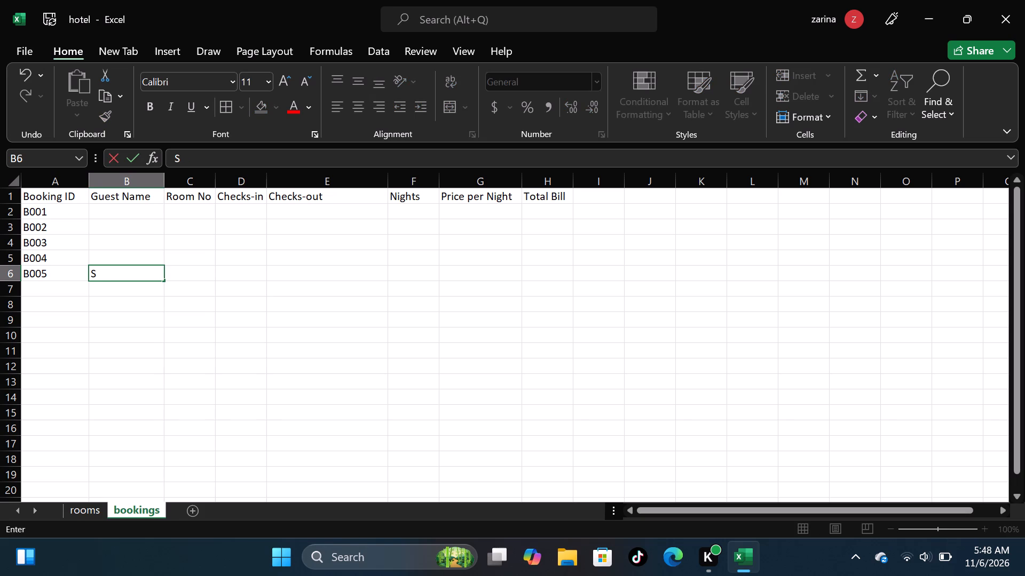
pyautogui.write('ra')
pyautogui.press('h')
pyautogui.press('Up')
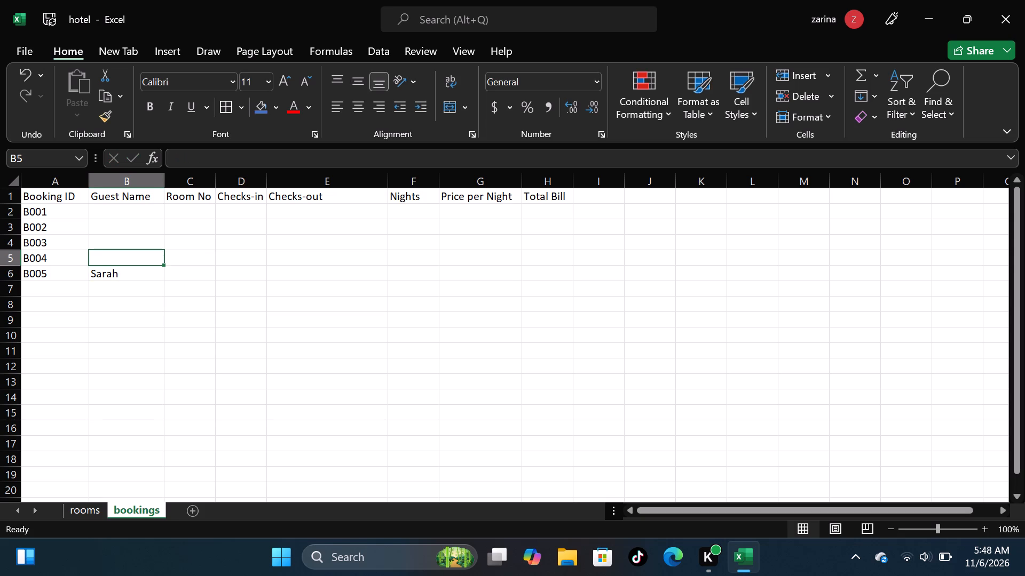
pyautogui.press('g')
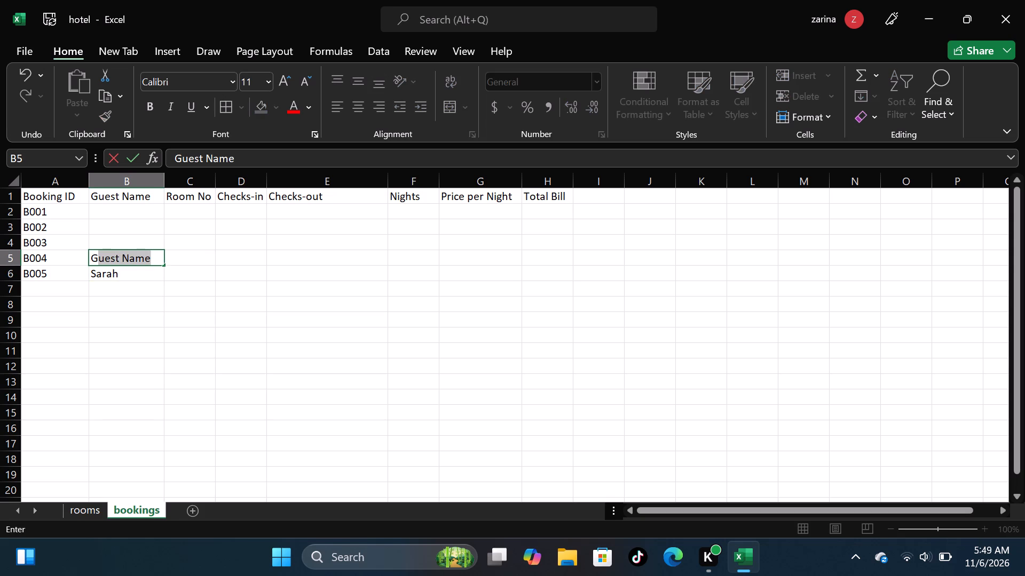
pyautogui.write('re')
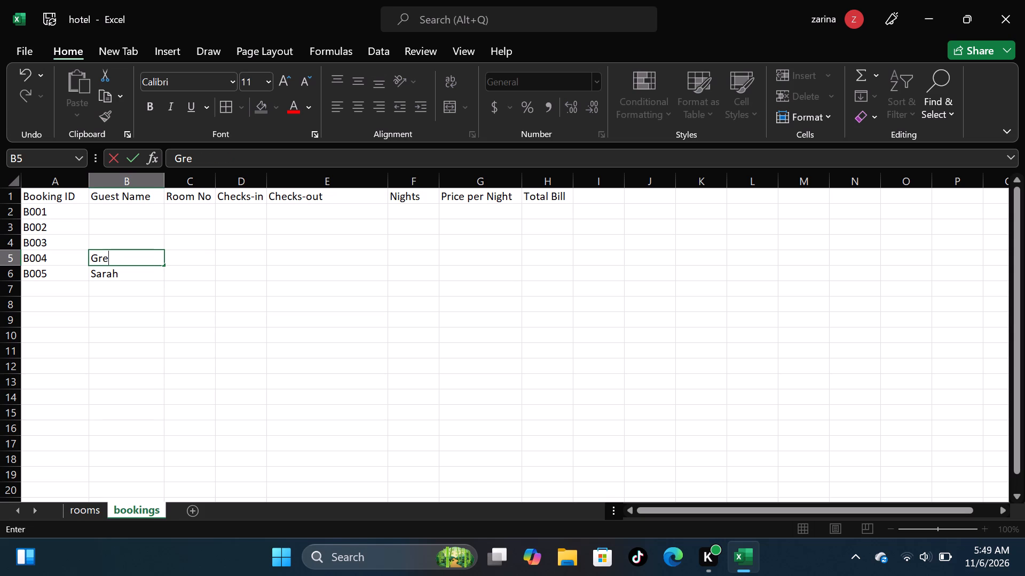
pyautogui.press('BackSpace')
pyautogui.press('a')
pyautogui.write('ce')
# Fill in the remaining guest names upward in column B: peter in B4, John in B3 and Mary in B2.
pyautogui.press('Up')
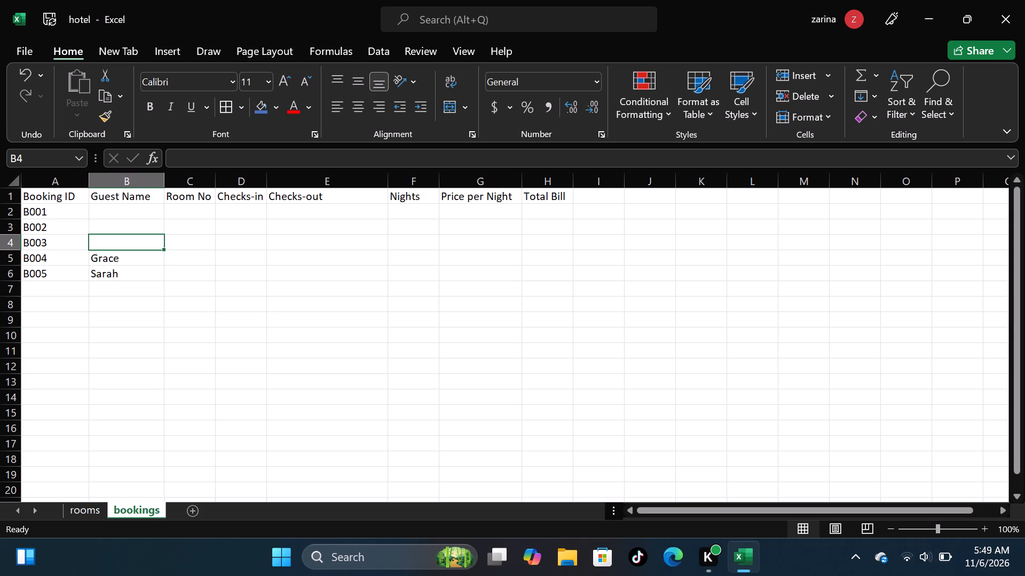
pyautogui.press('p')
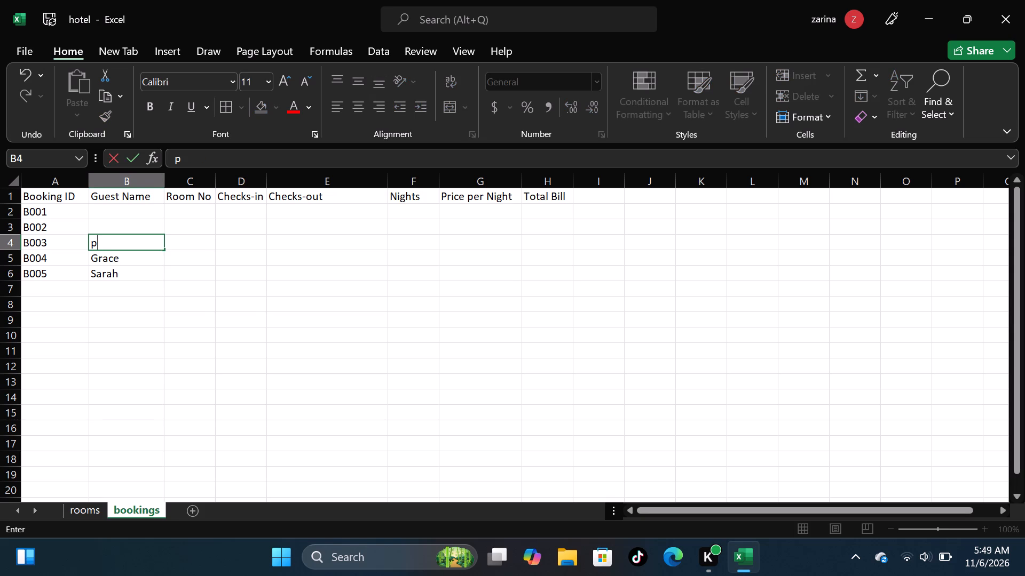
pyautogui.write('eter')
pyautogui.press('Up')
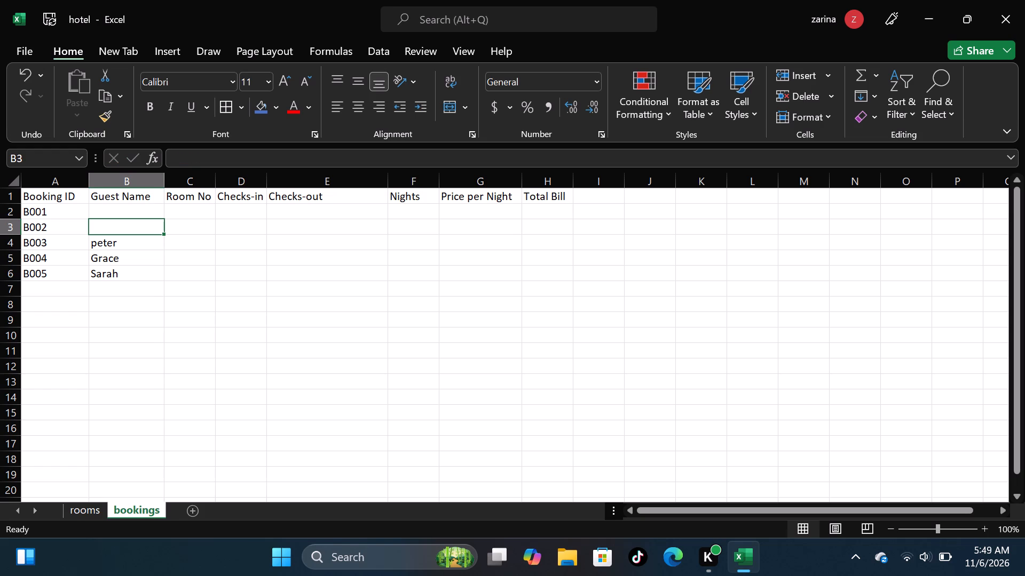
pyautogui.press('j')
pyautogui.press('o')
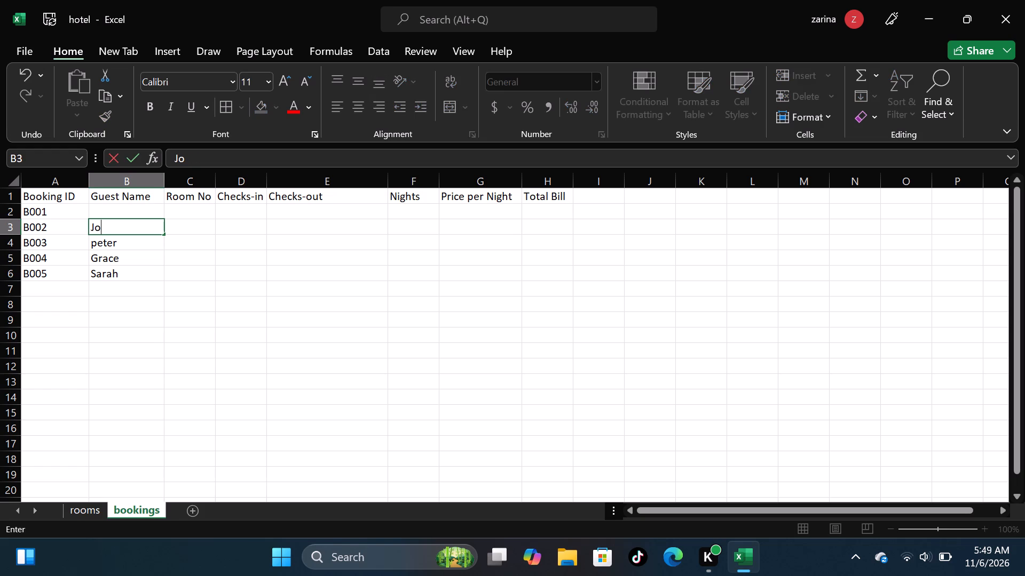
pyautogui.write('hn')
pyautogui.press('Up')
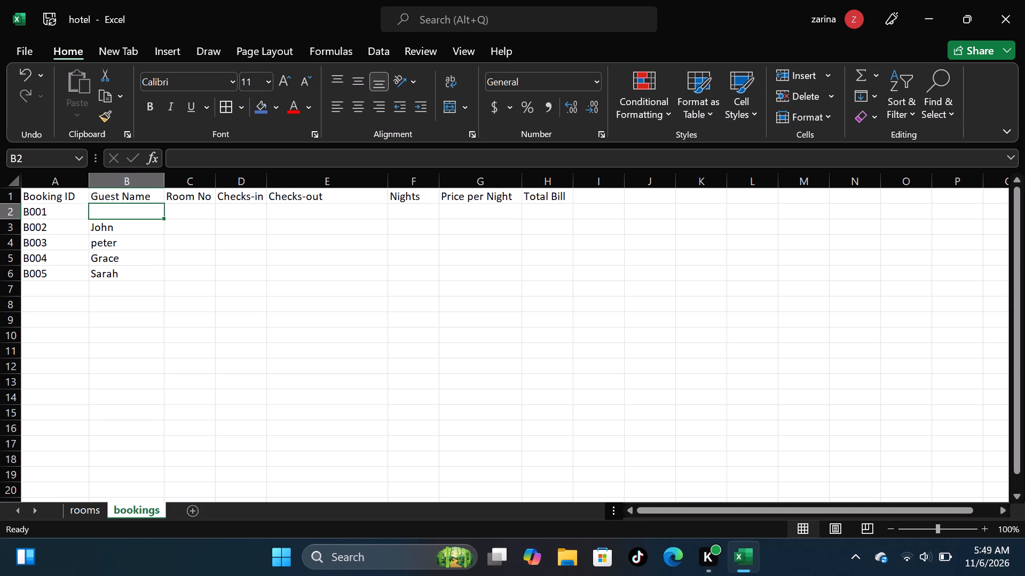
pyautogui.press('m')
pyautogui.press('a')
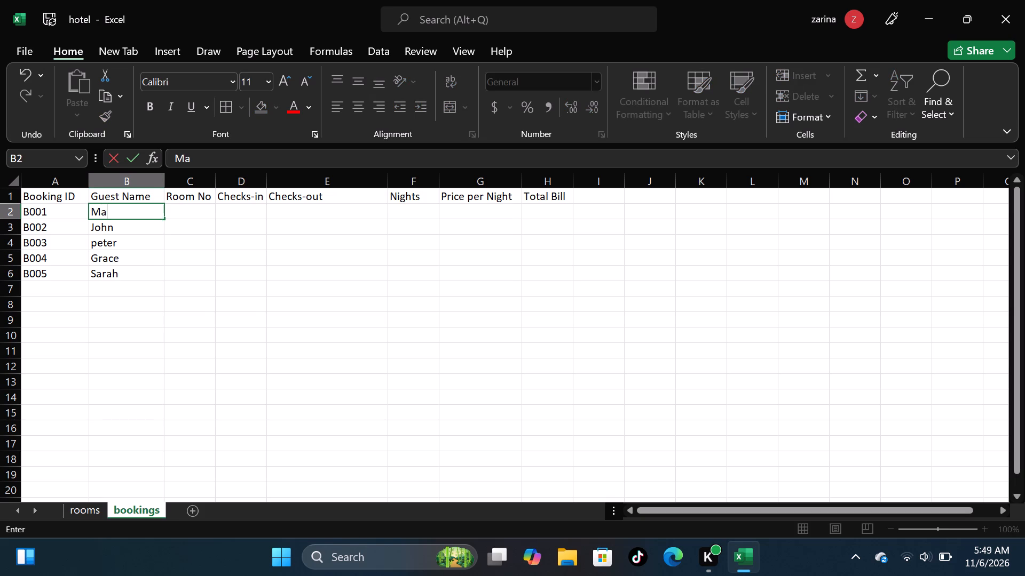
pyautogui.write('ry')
# Enter the room numbers 101 through 105 in cells C2 to C6 of the bookings sheet.
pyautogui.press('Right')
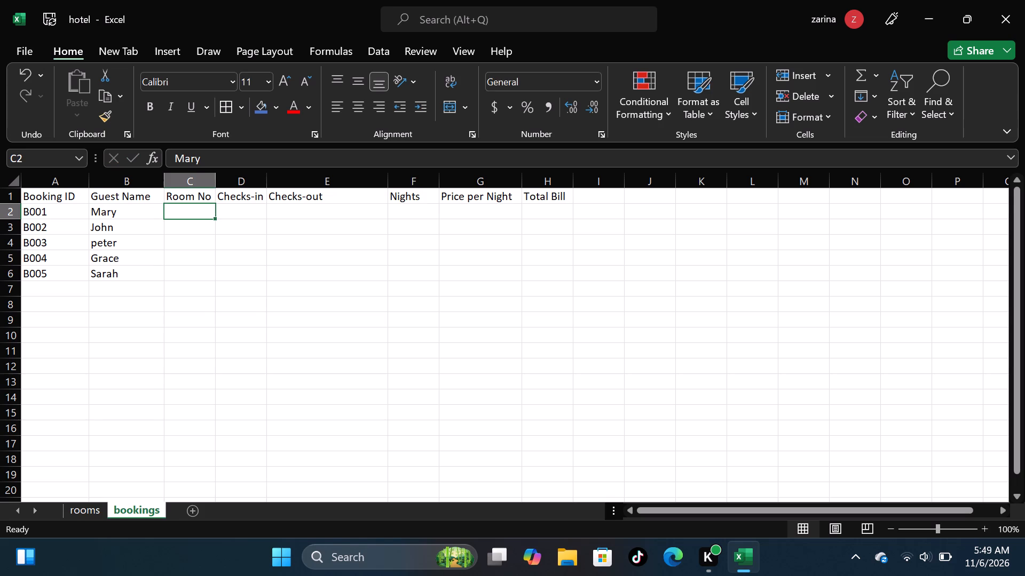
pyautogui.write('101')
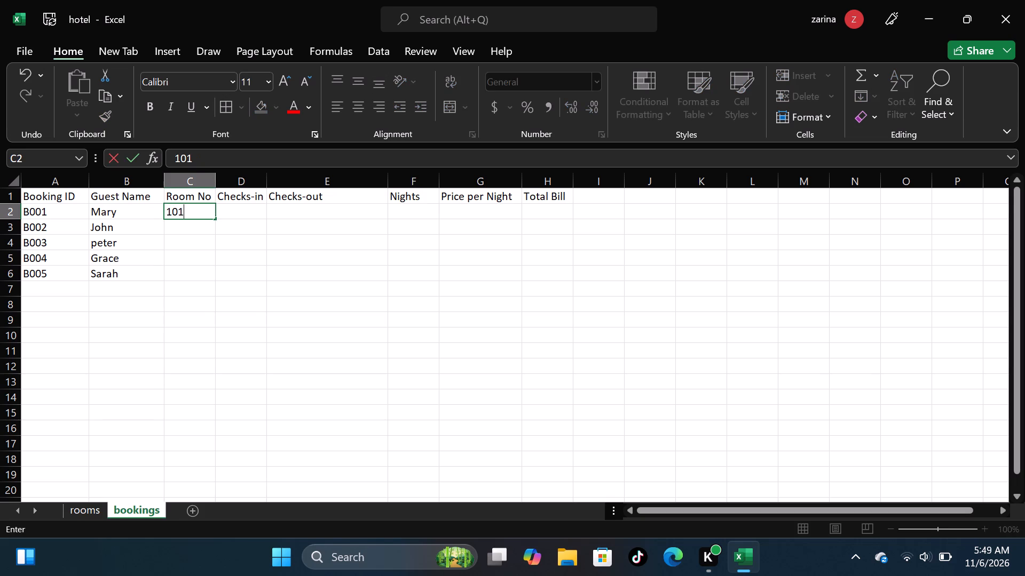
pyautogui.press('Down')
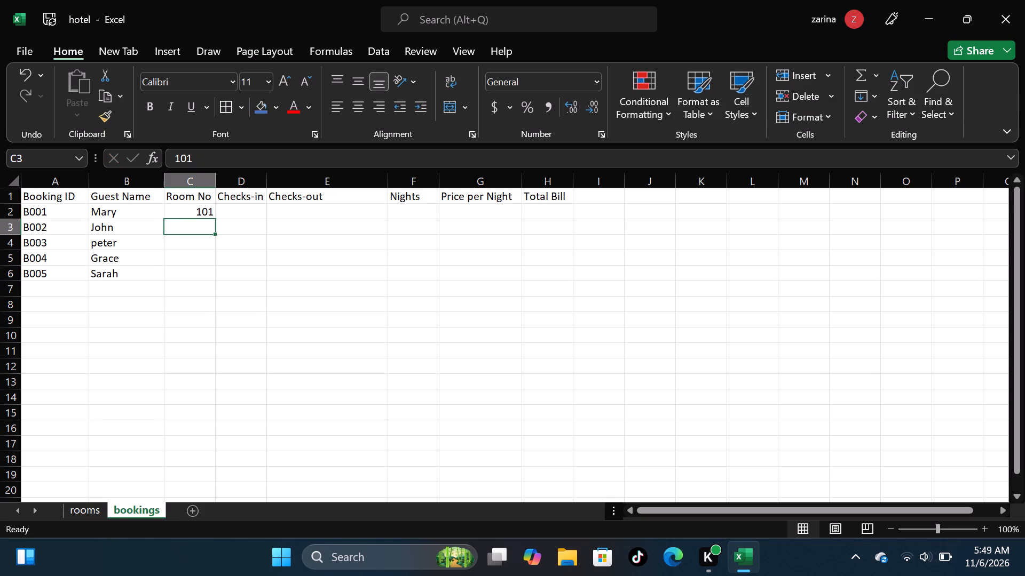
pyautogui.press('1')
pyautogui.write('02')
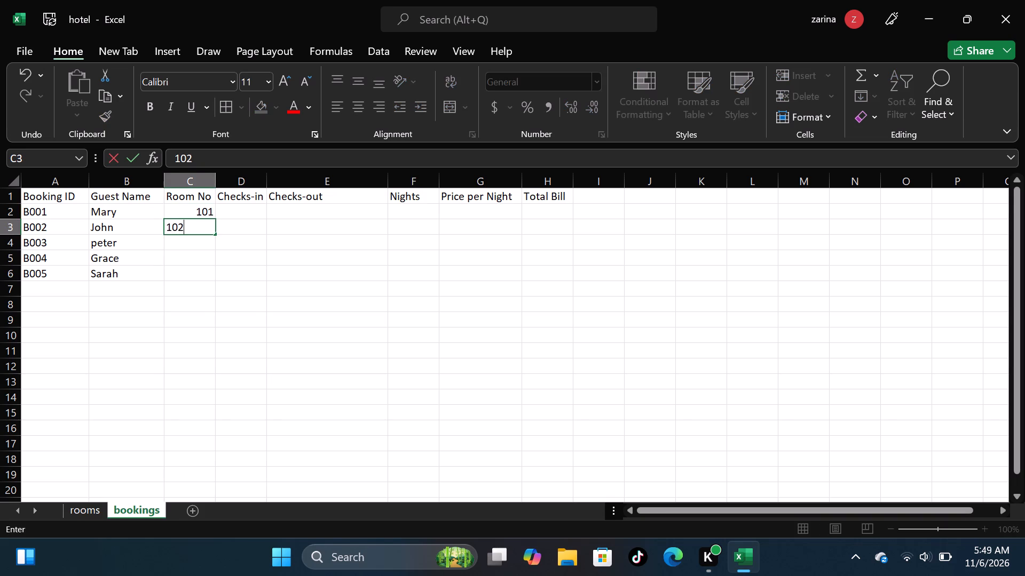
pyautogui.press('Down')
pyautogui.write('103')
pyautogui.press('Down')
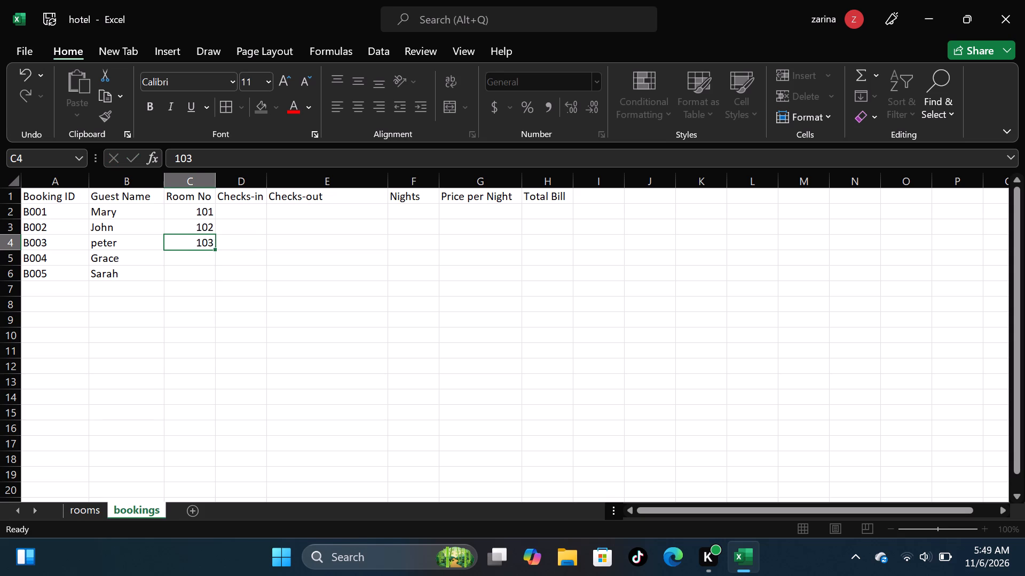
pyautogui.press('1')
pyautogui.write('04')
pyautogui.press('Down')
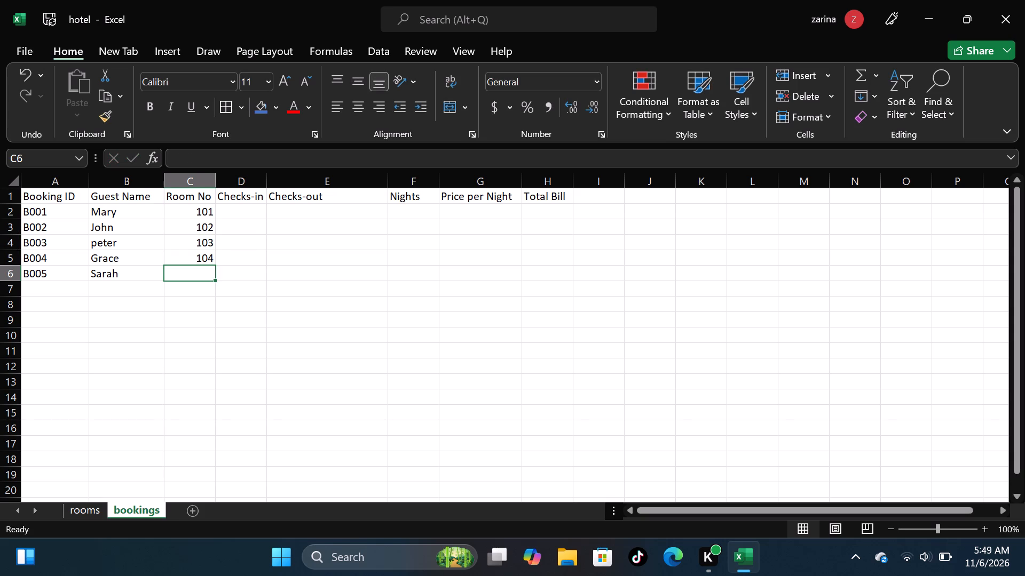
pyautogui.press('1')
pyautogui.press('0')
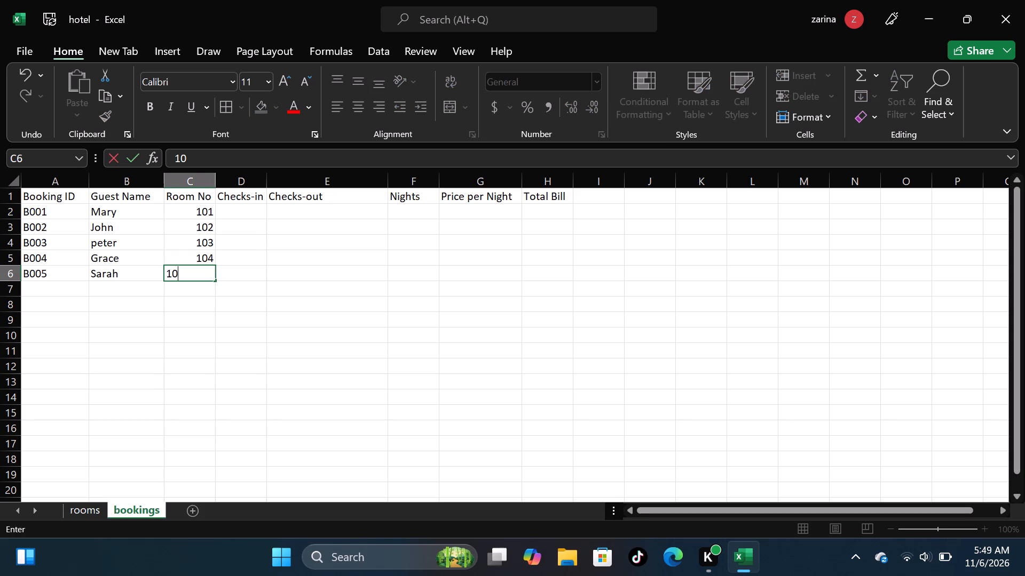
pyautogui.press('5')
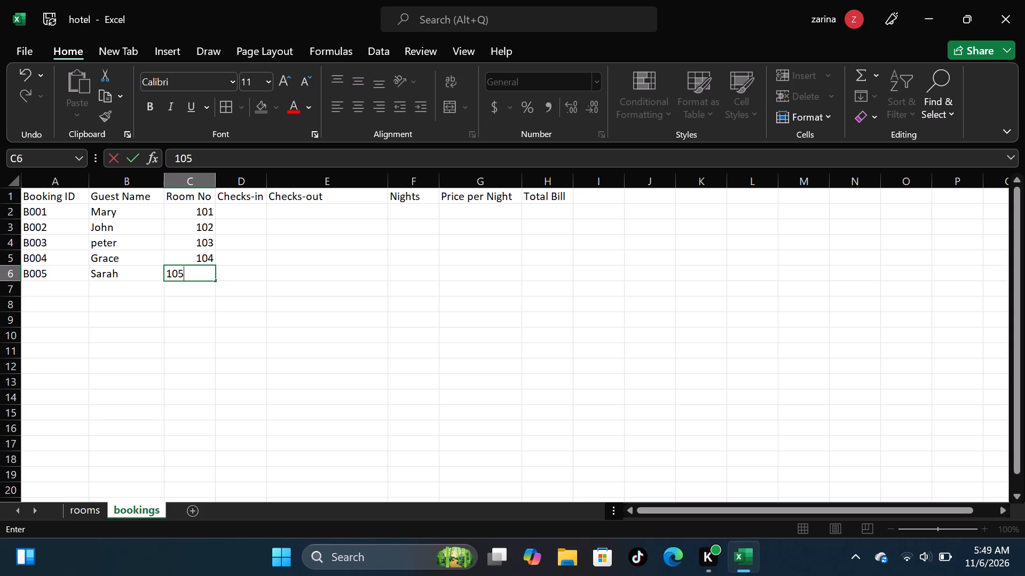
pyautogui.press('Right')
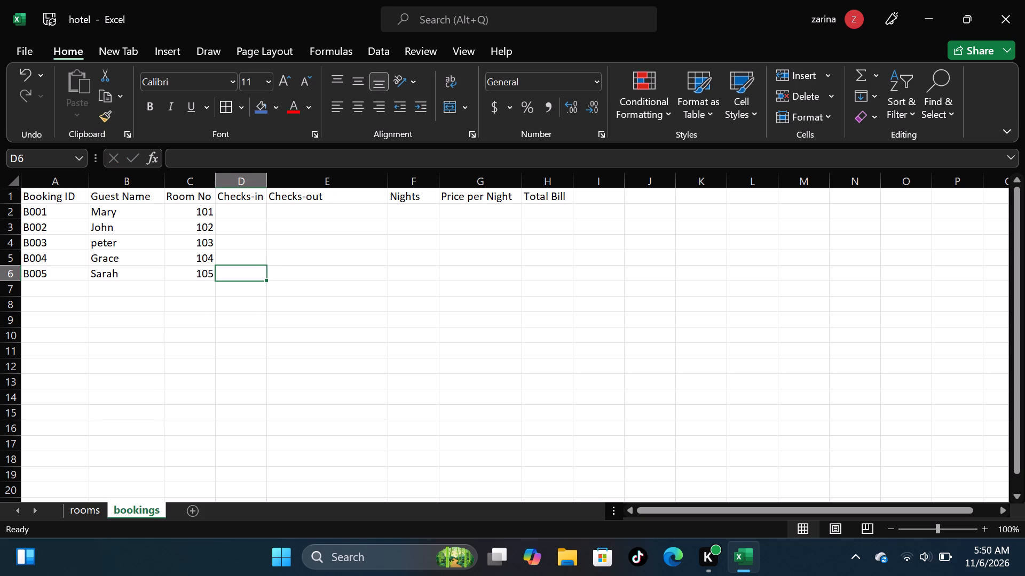
# Enter the check-in date 07/11/2026 for Sarah's booking B005 in cell D6.
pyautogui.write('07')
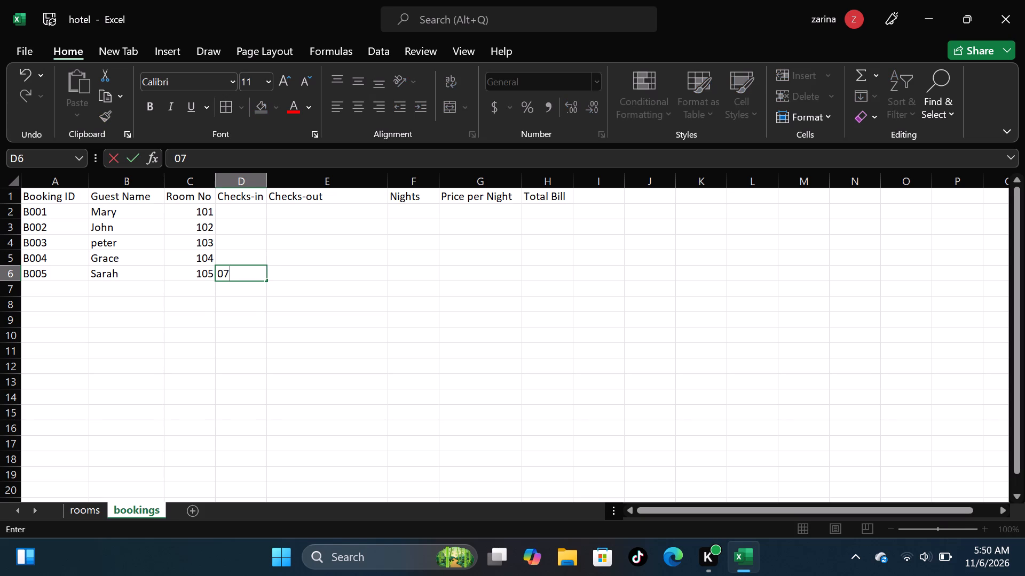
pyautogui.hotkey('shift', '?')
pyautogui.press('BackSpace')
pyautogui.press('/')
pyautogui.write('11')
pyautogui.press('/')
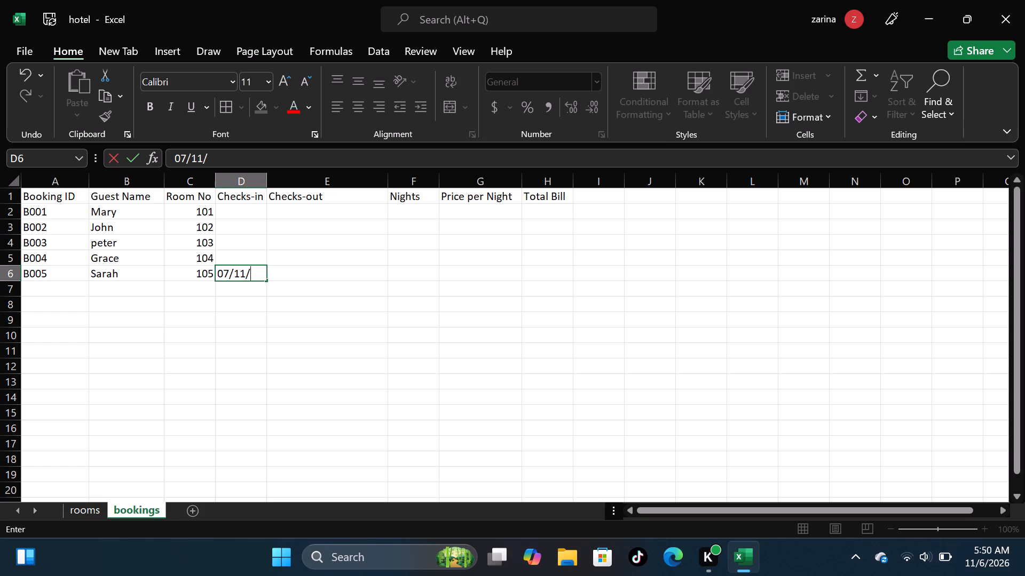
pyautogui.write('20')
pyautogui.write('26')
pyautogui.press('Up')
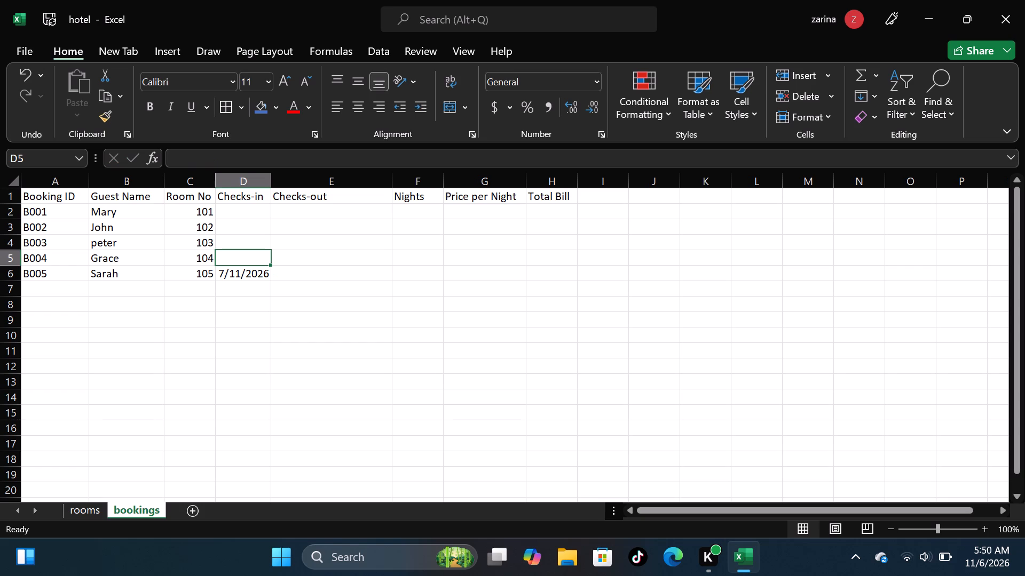
# Enter the check-in date 07/11/2026 for Grace's booking B004 in cell D5.
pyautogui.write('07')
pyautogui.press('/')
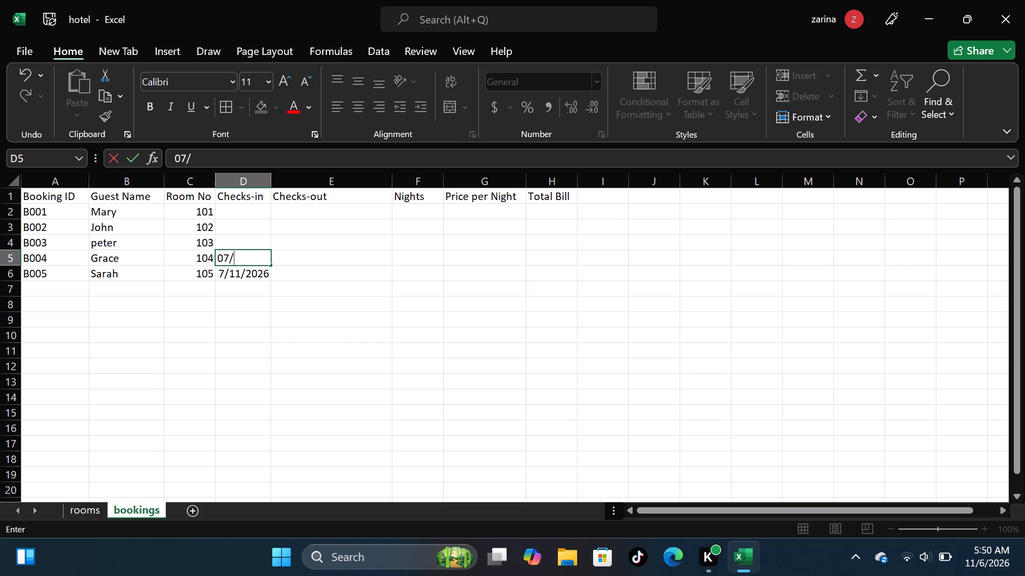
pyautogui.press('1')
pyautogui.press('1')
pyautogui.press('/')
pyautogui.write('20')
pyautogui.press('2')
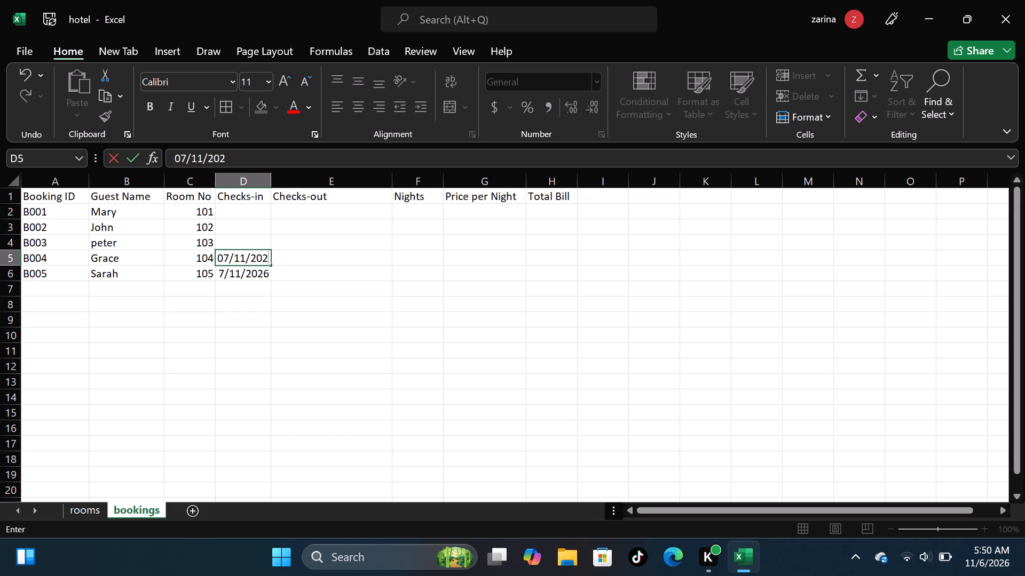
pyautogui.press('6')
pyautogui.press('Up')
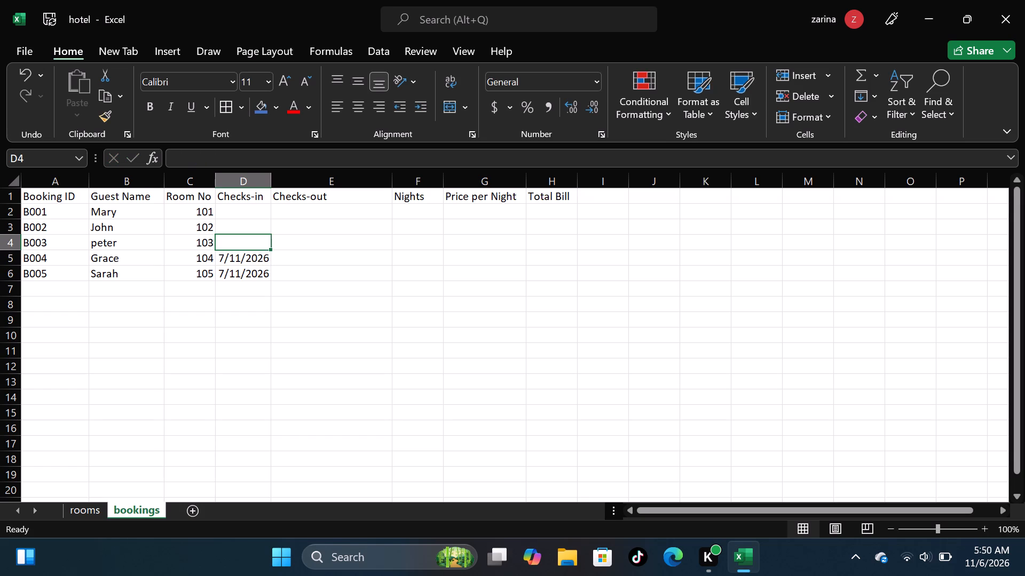
# Enter the check-in date 6/11/2026 for peter's booking B003 in cell D4.
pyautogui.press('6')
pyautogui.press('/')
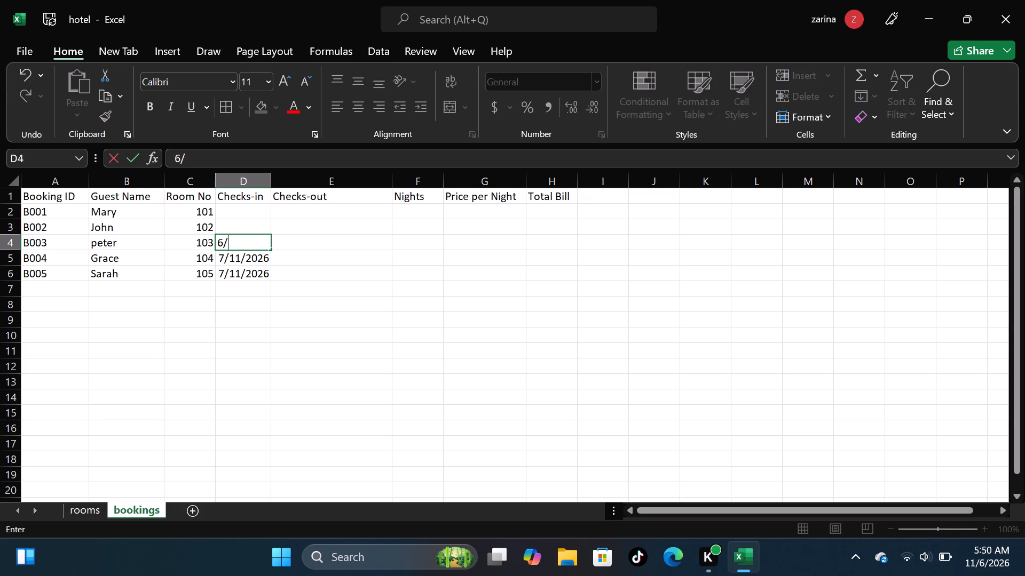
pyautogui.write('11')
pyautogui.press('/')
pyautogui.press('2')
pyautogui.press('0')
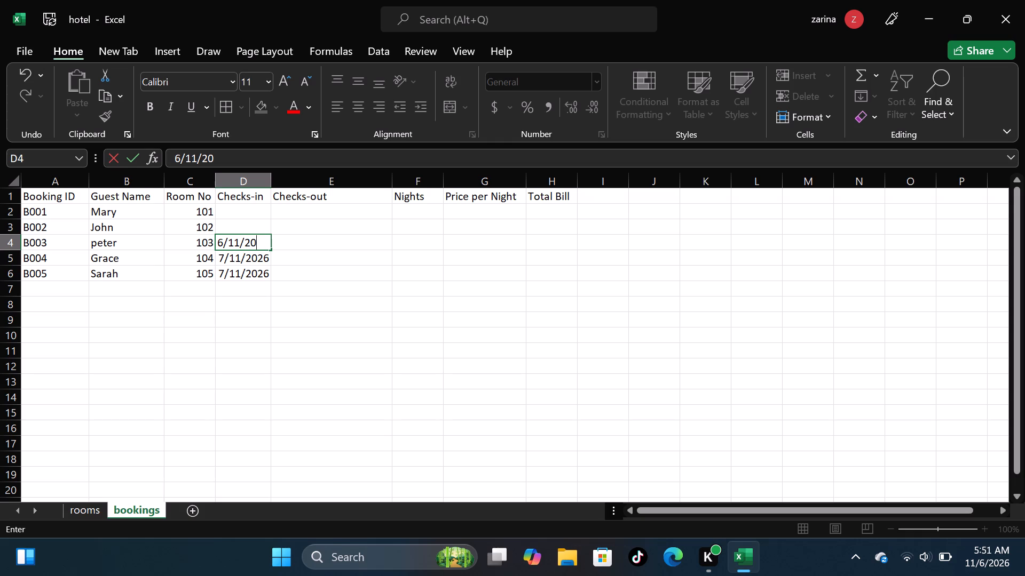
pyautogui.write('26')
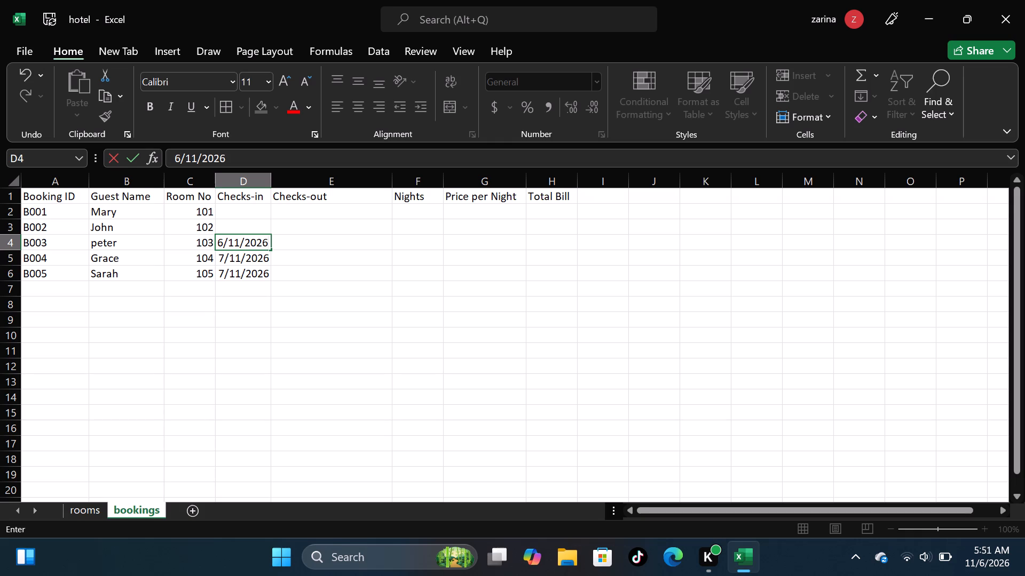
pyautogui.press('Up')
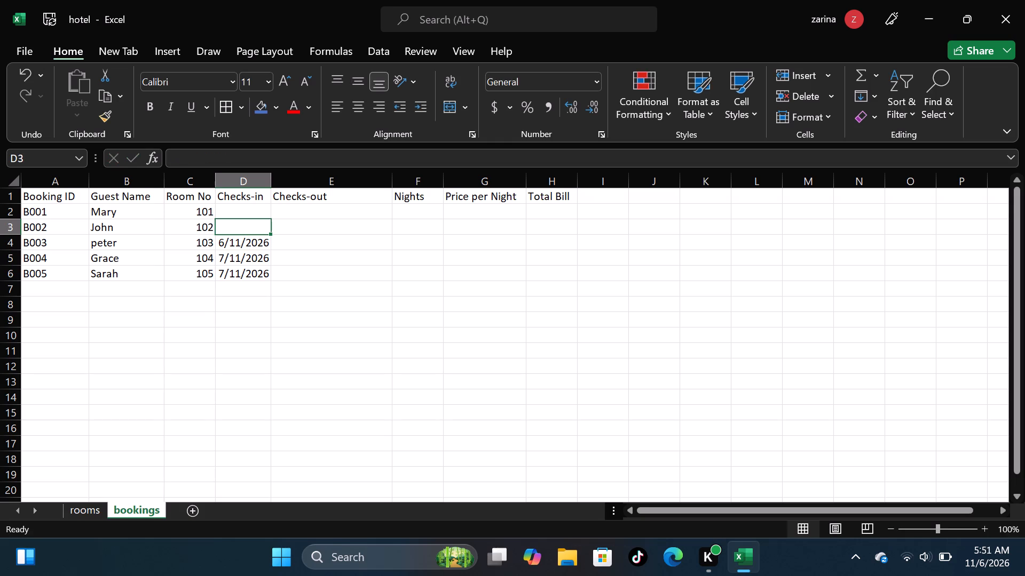
# Enter the check-in date 6/11/2026 for John's booking B002 in cell D3.
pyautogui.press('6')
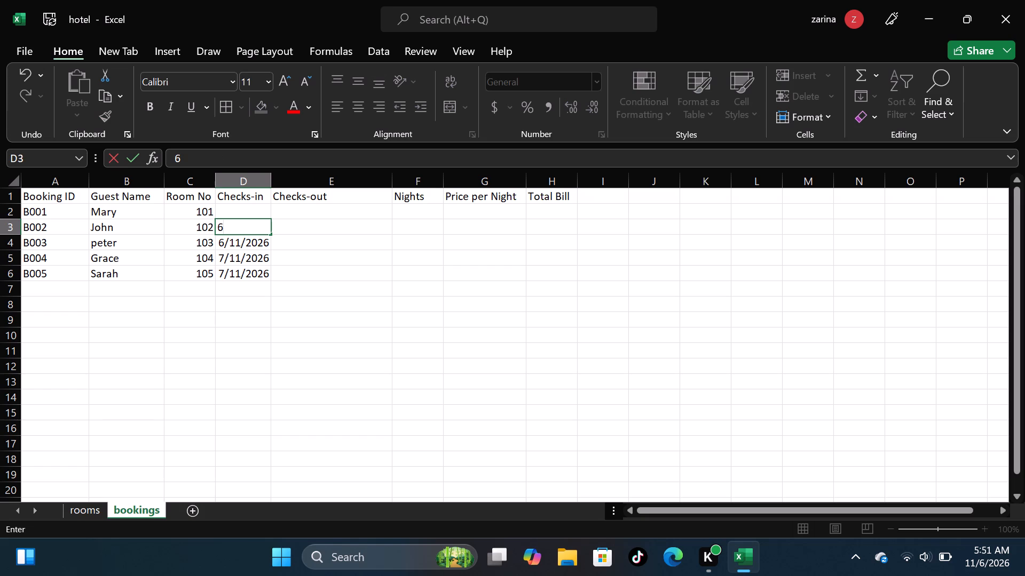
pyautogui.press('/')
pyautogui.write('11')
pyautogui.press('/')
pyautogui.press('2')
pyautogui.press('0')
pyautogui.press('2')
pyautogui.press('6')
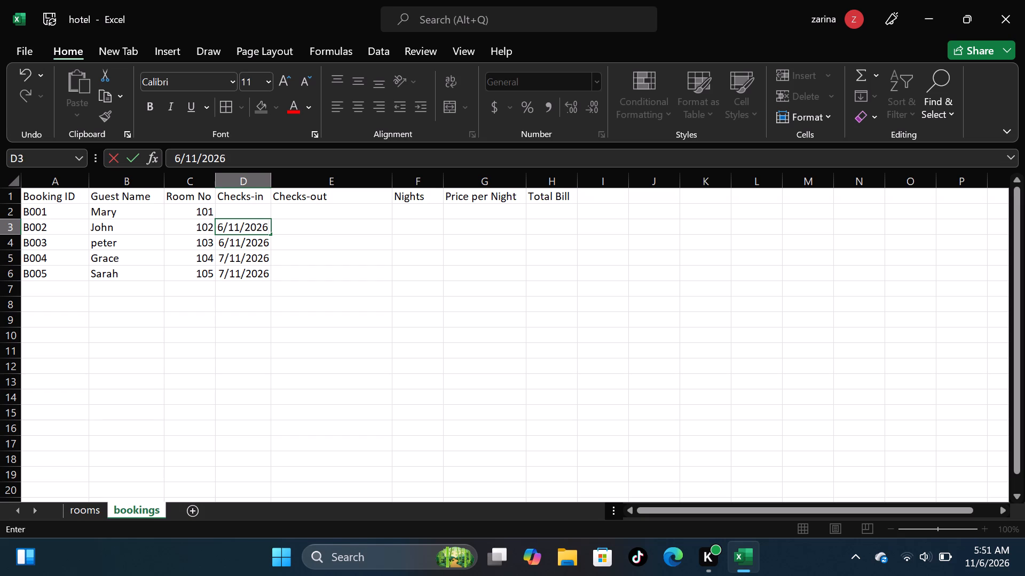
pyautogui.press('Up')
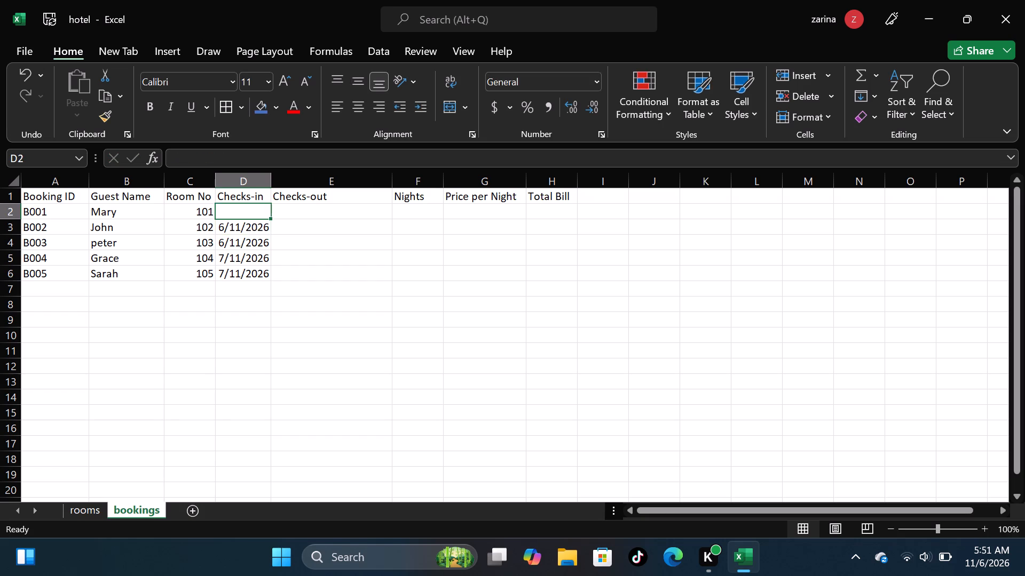
# Enter the check-in date 6/11/2026 for Mary's booking B001 in cell D2.
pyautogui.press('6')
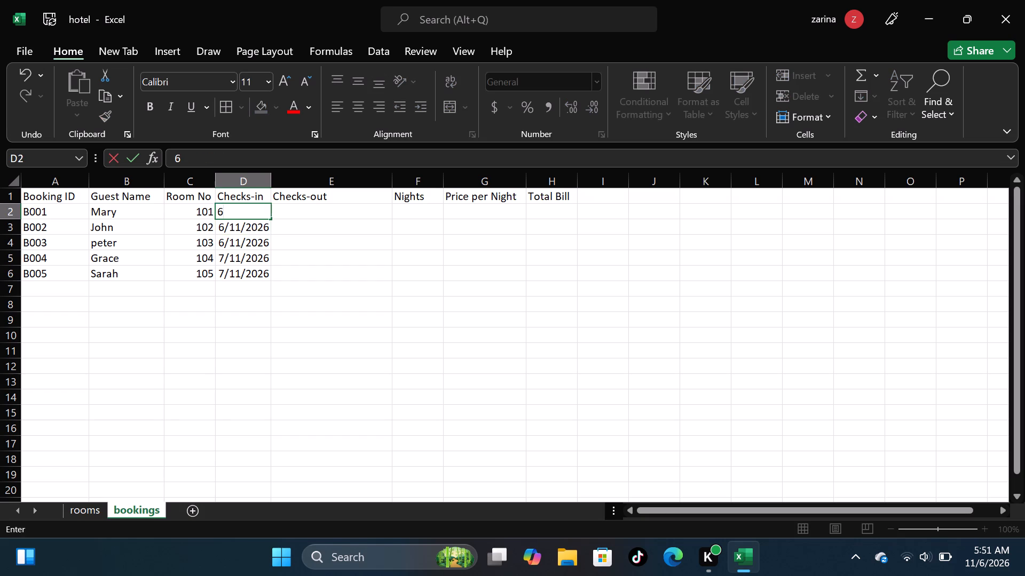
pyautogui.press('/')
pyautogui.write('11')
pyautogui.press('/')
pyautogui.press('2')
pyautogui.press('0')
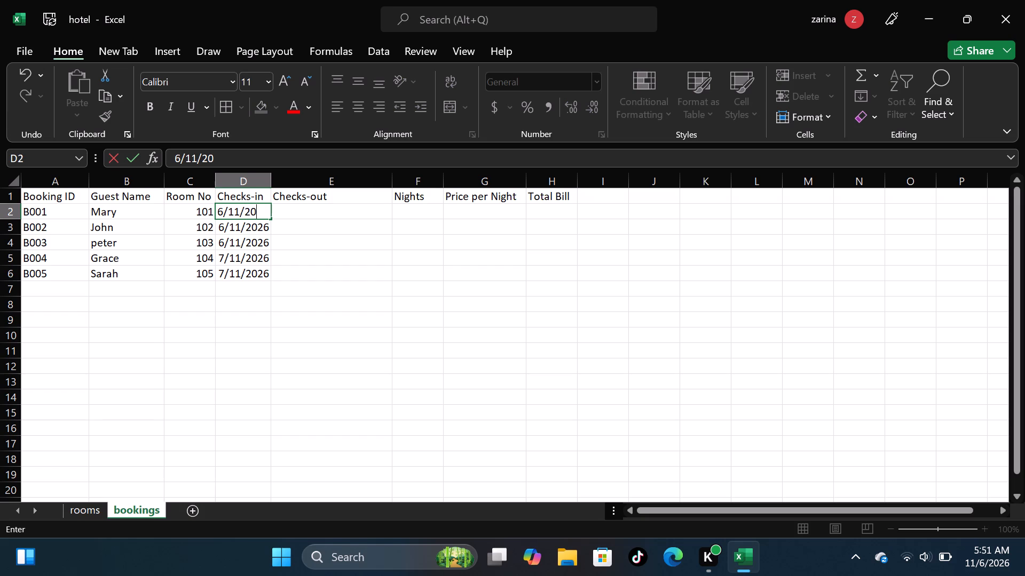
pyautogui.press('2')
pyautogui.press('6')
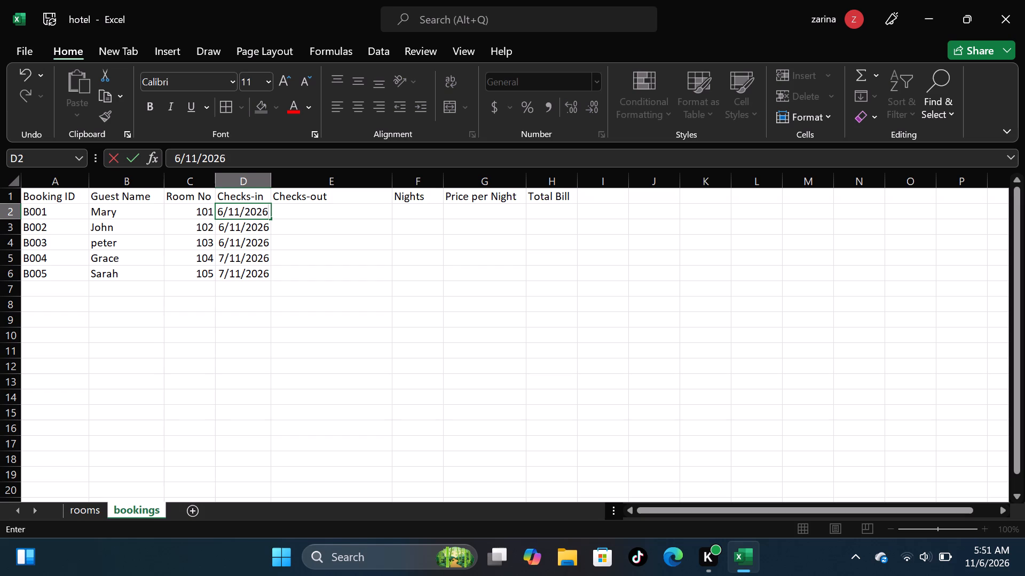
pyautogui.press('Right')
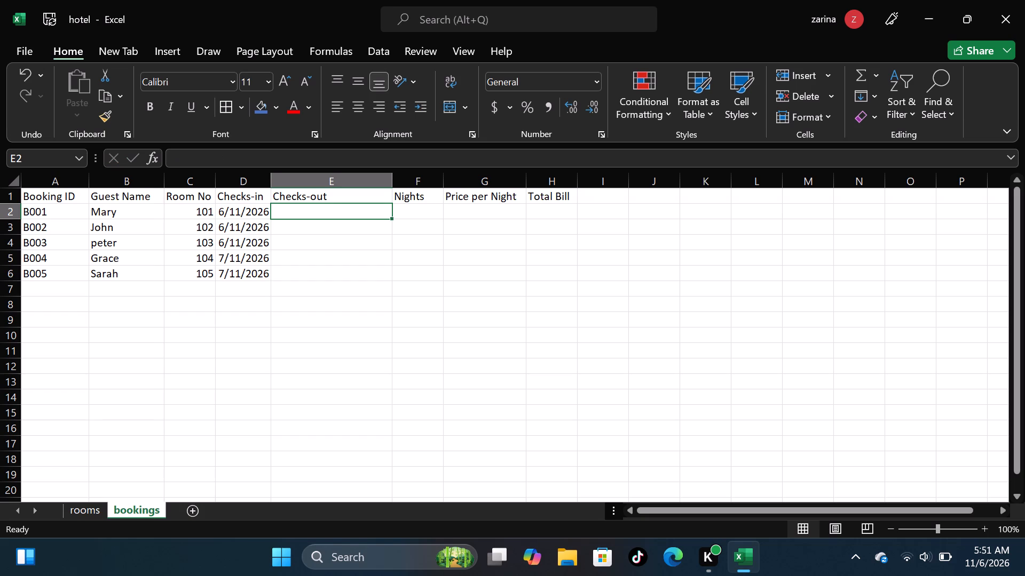
# Enter the check-out date 8/11/2026 for Mary's booking B001 in cell E2.
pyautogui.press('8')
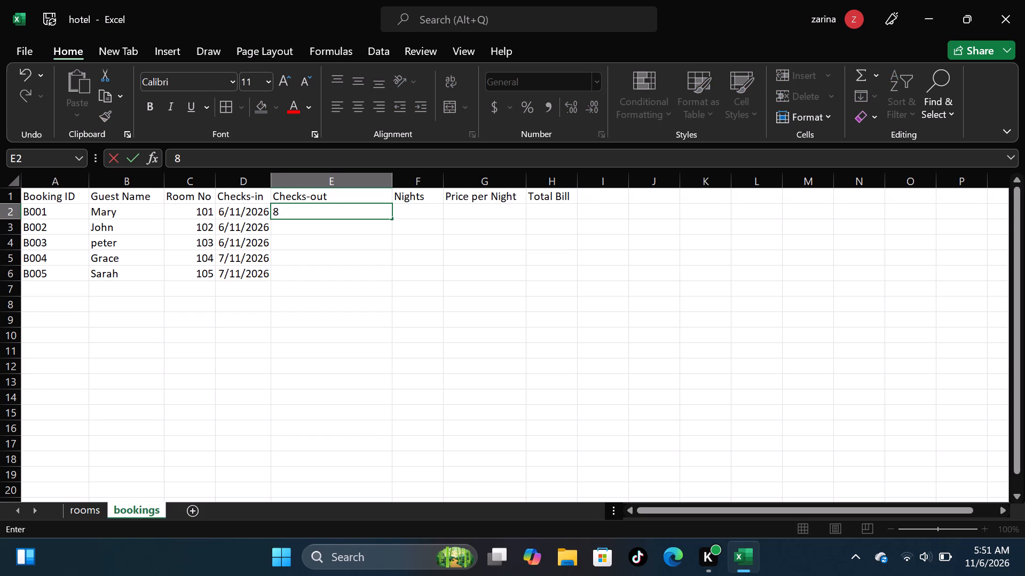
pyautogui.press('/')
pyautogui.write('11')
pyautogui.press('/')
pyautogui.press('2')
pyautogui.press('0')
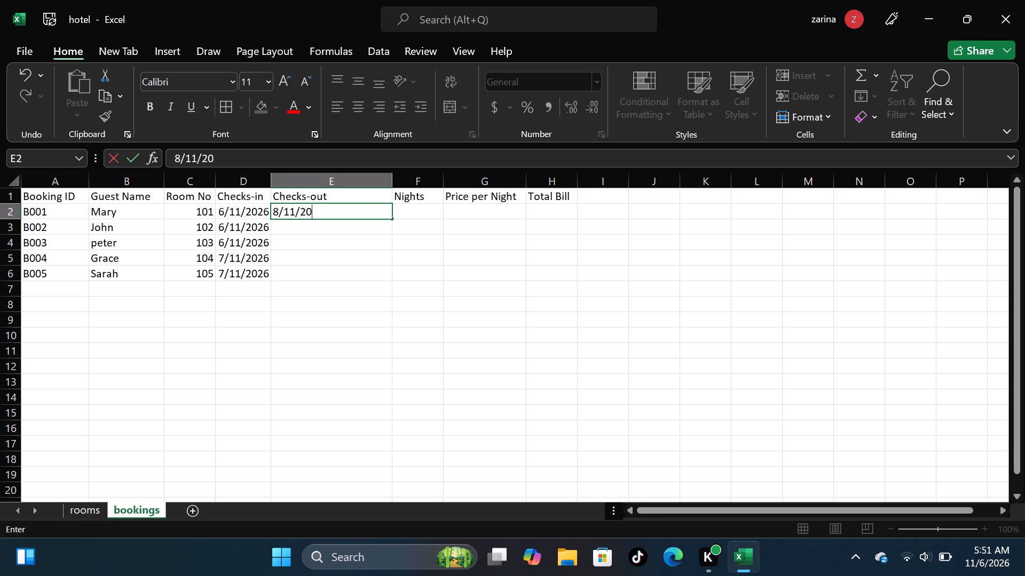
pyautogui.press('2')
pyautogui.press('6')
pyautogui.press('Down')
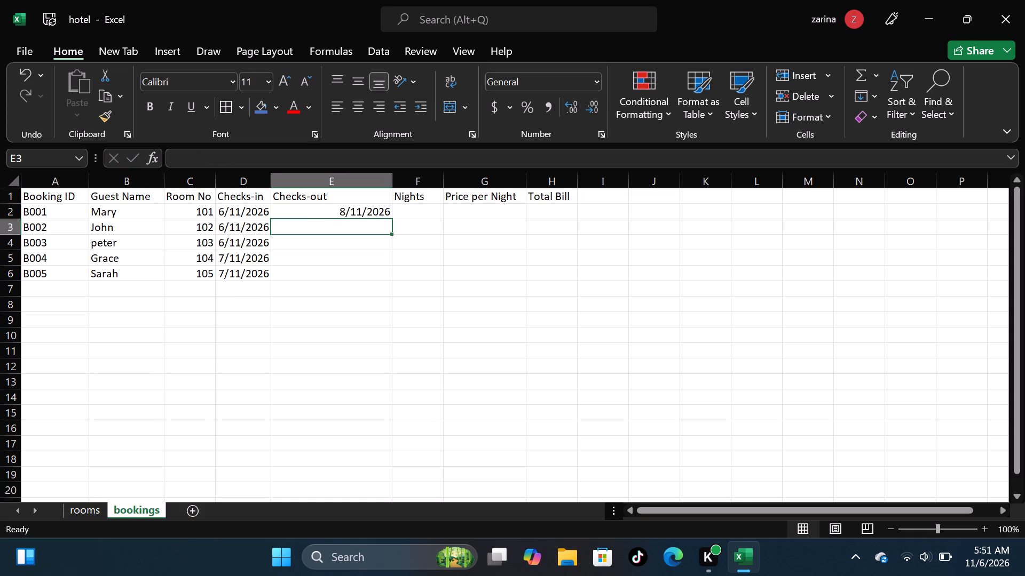
# Enter the check-out date 9/11/2026 for John's booking B002 in cell E3.
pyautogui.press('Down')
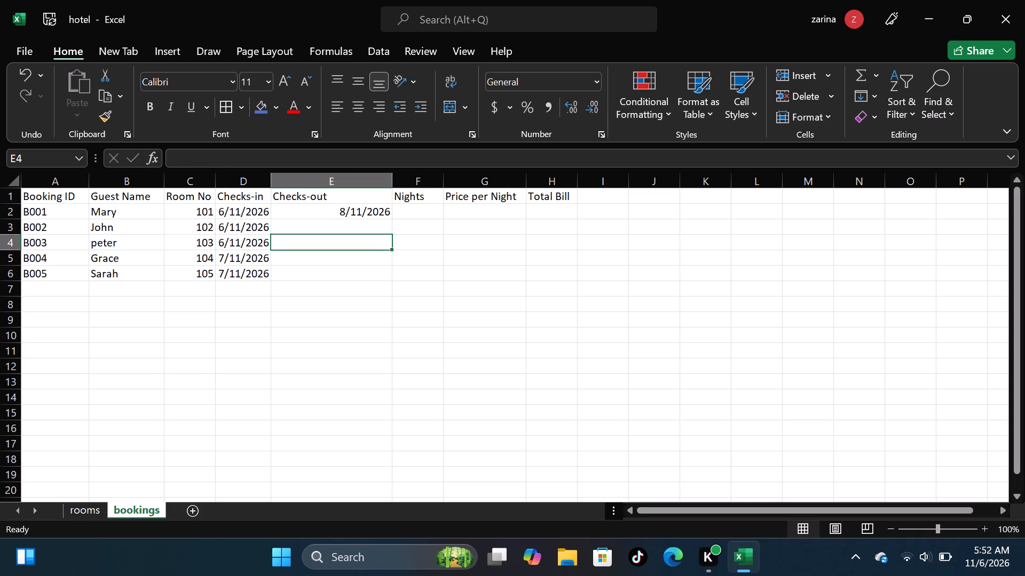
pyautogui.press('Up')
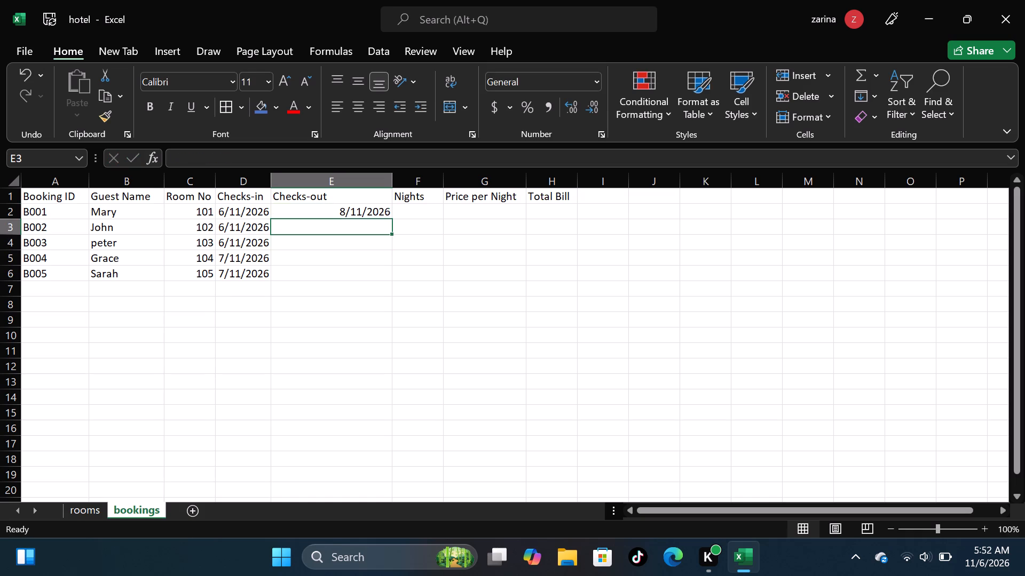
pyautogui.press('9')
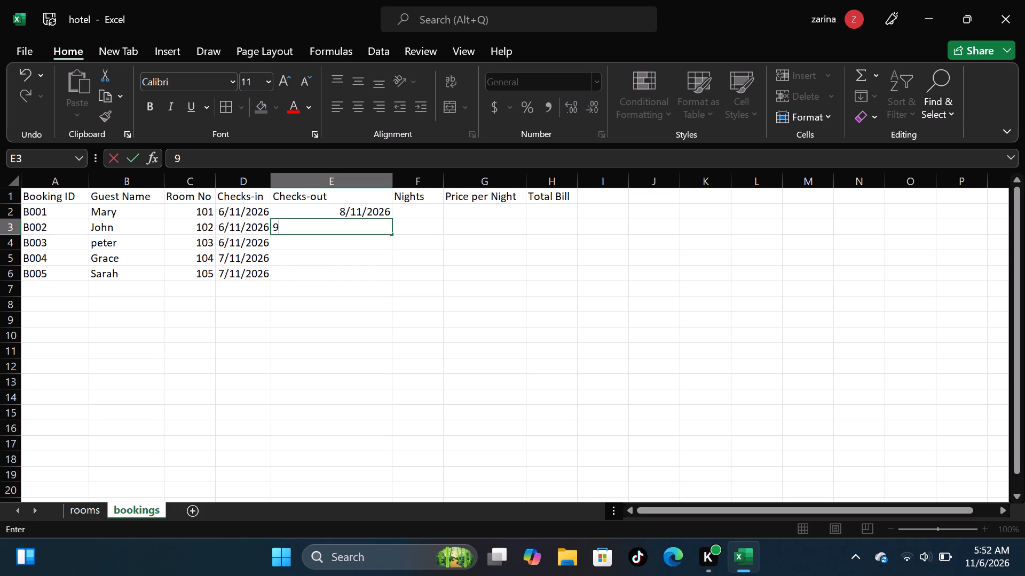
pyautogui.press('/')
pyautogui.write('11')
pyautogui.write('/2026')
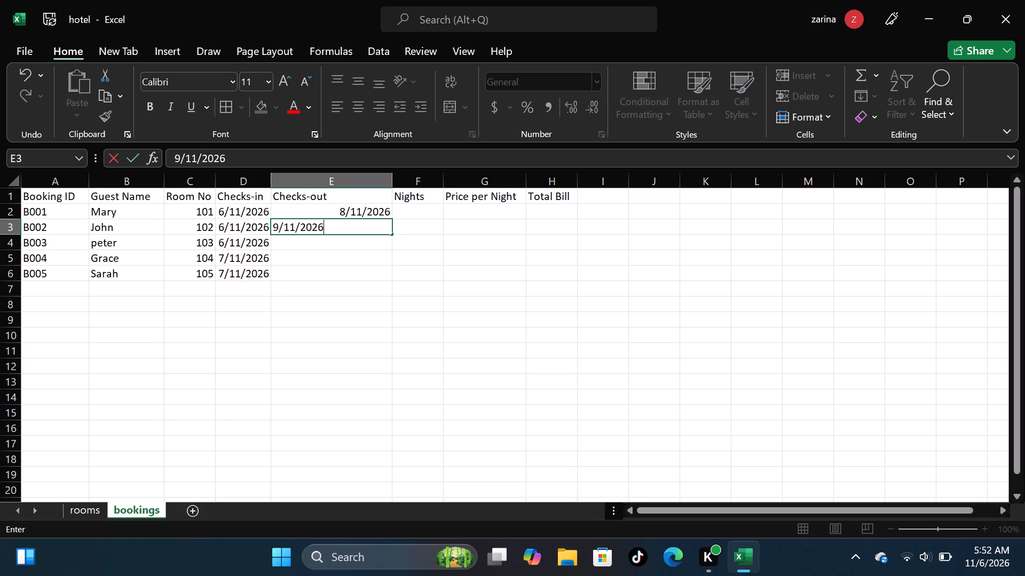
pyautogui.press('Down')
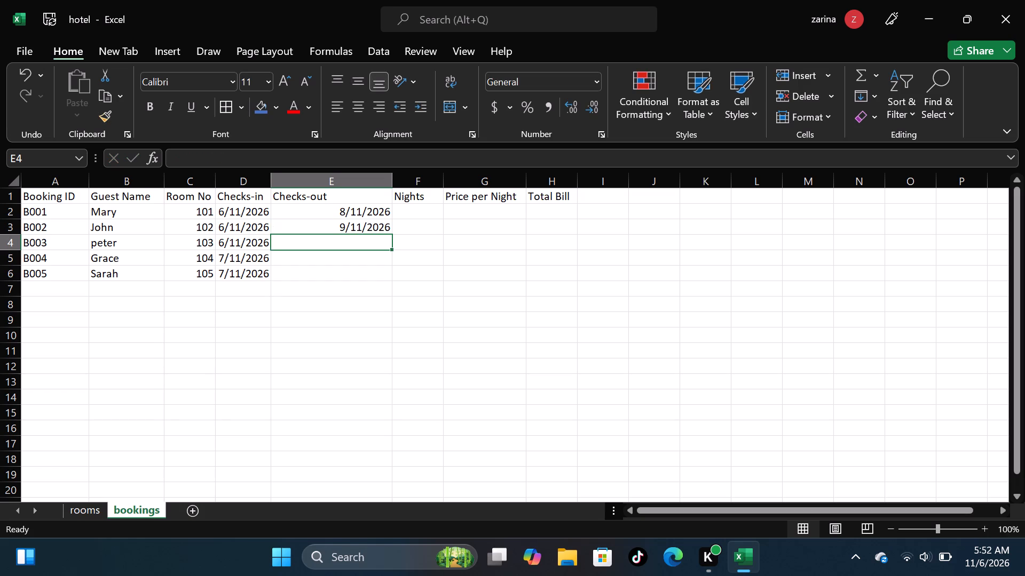
# Enter the check-out date 7/11/2026 for peter's booking B003 in cell E4.
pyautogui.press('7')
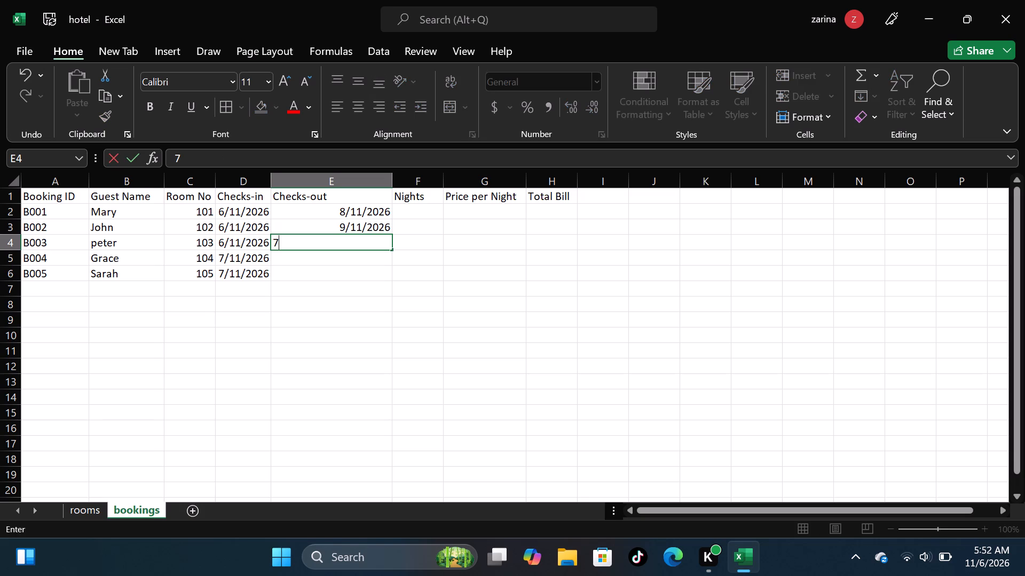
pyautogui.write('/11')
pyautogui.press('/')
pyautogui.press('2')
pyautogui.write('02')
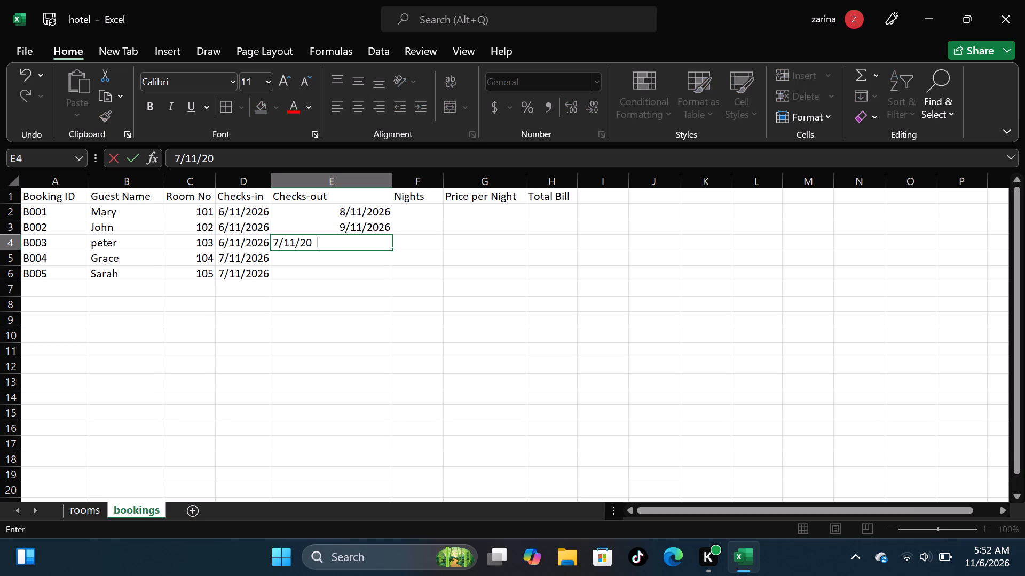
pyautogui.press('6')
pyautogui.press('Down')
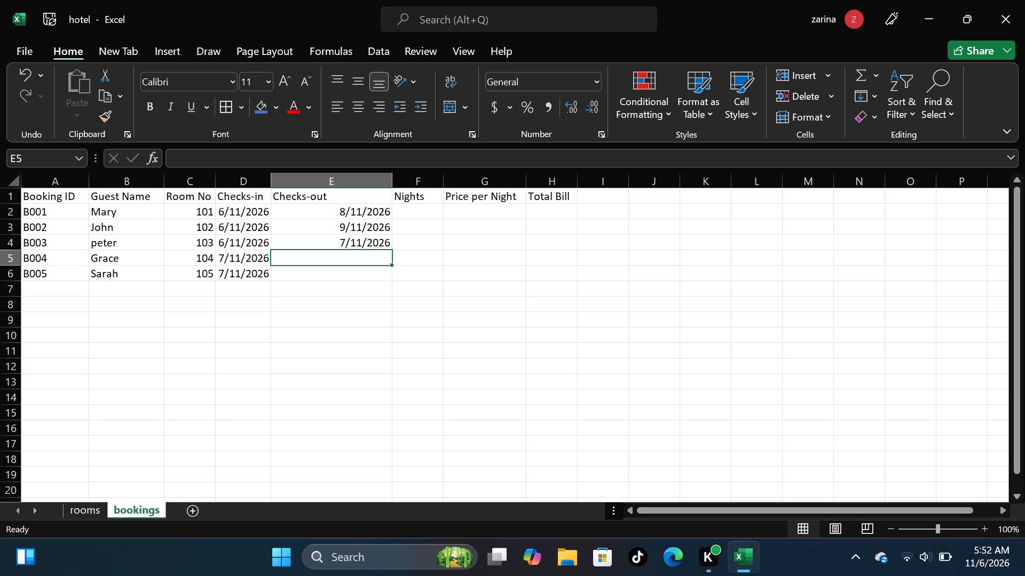
# Enter the check-out date 10/11/2026 for Grace's booking B004 in cell E5.
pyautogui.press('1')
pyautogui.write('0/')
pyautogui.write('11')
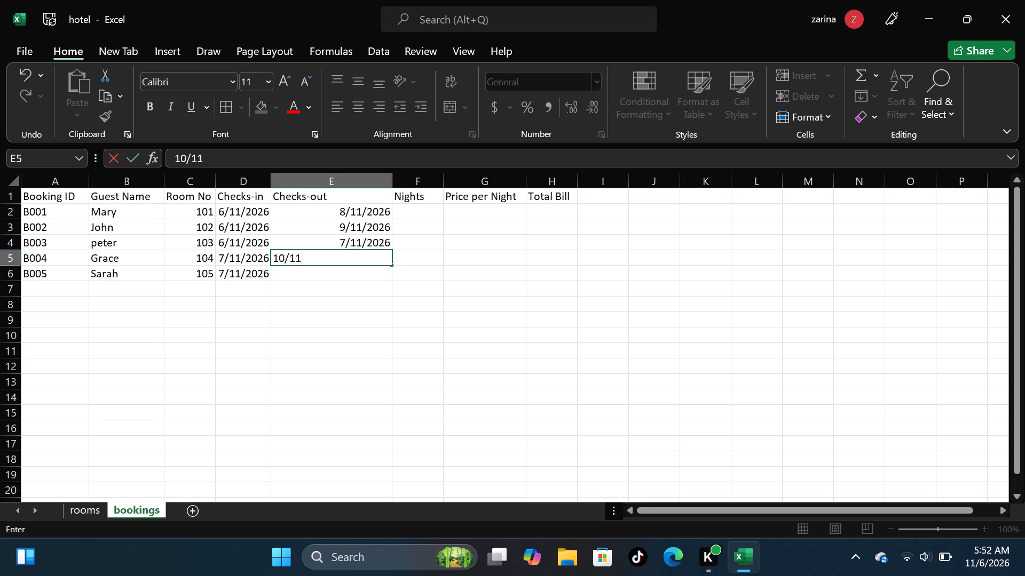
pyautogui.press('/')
pyautogui.press('2')
pyautogui.press('0')
pyautogui.press('2')
pyautogui.press('6')
pyautogui.press('Down')
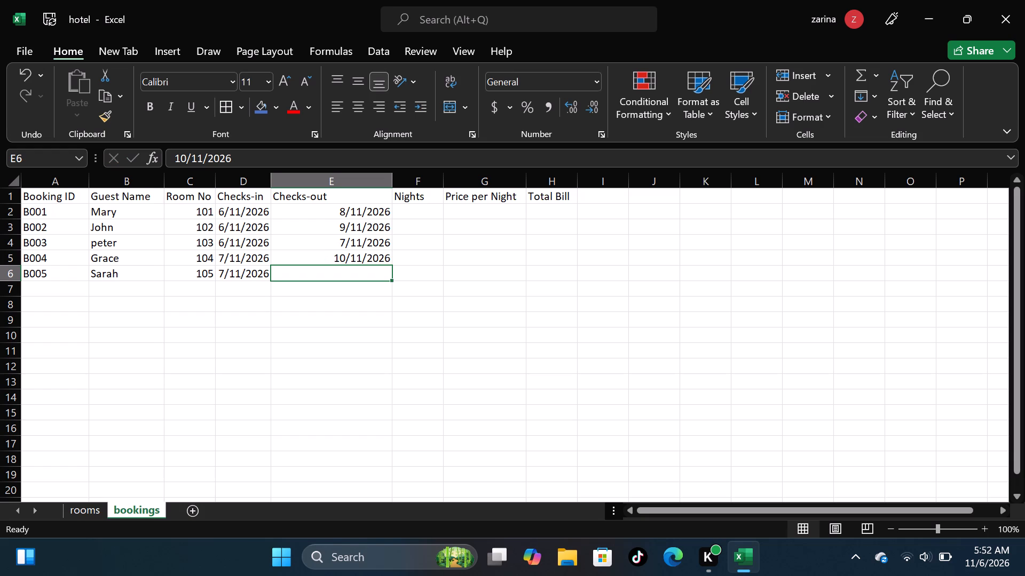
# Enter the check-out date 7/11/2026 for Sarah's booking B005 in cell E6.
pyautogui.press('7')
pyautogui.press('/')
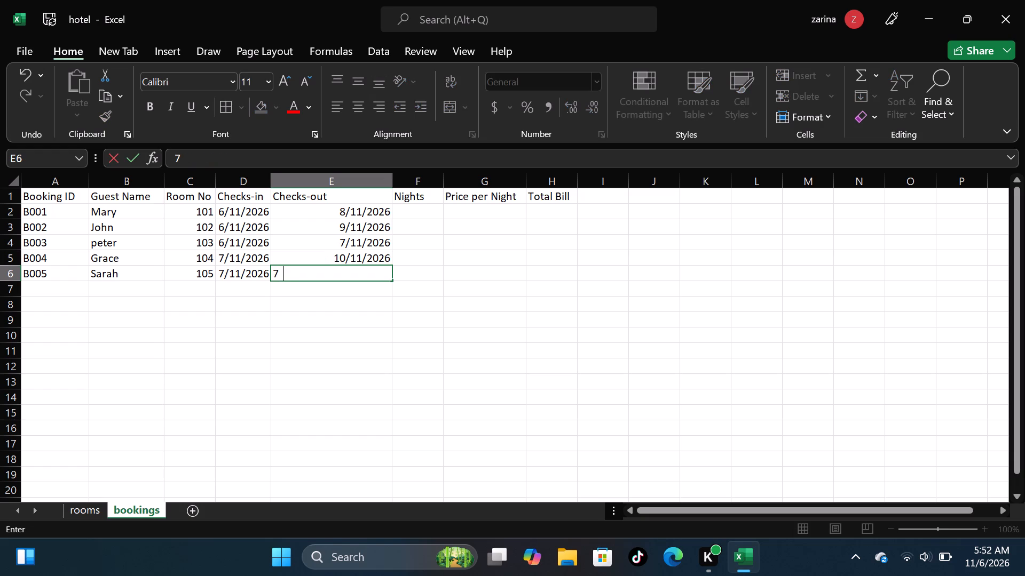
pyautogui.write('11')
pyautogui.press('/')
pyautogui.press('2')
pyautogui.press('0')
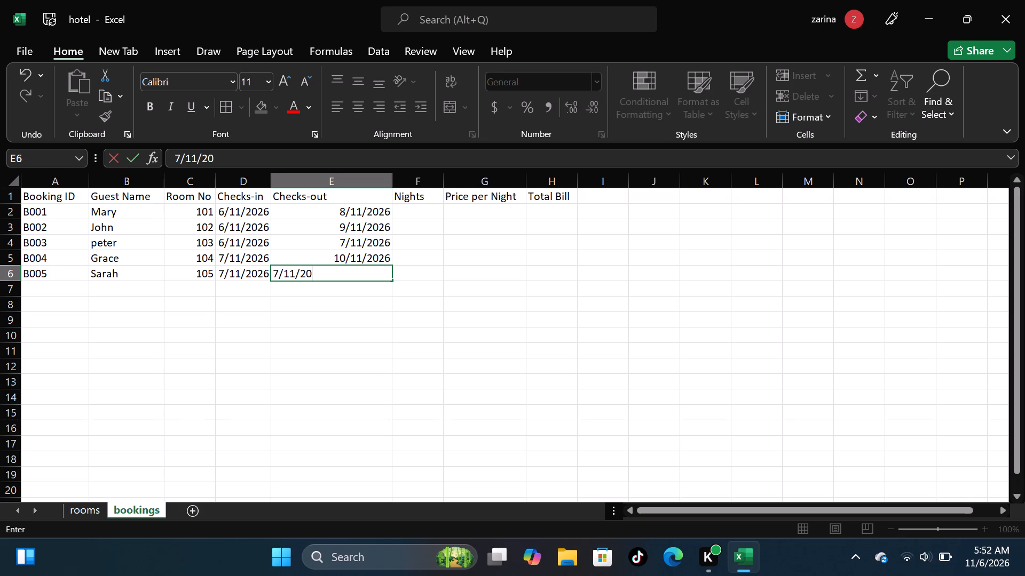
pyautogui.press('2')
pyautogui.press('6')
pyautogui.press('Down')
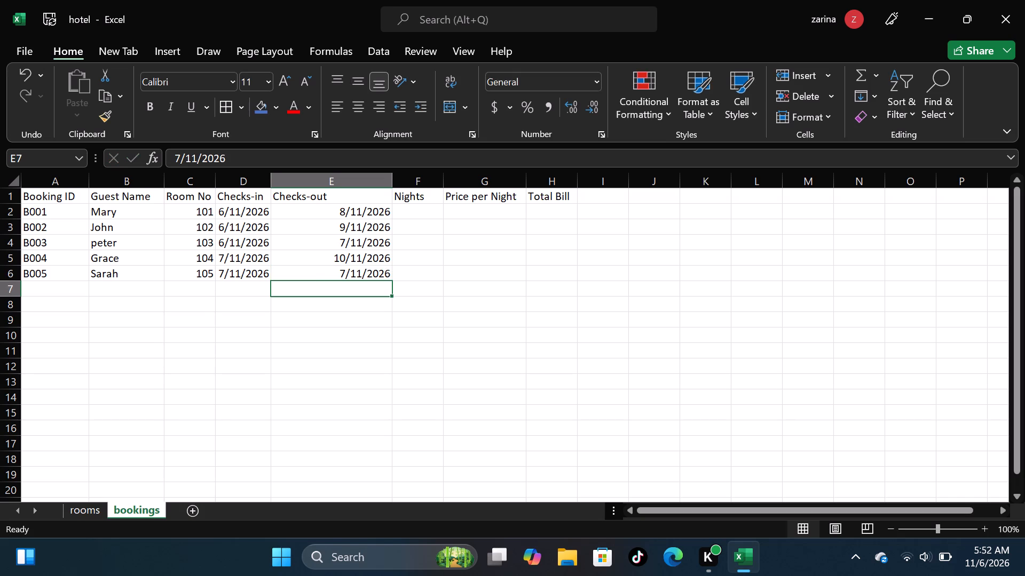
# Enter the formula =E2-D2 in cell F2 to calculate the nights for Mary's booking B001.
pyautogui.press('Right')
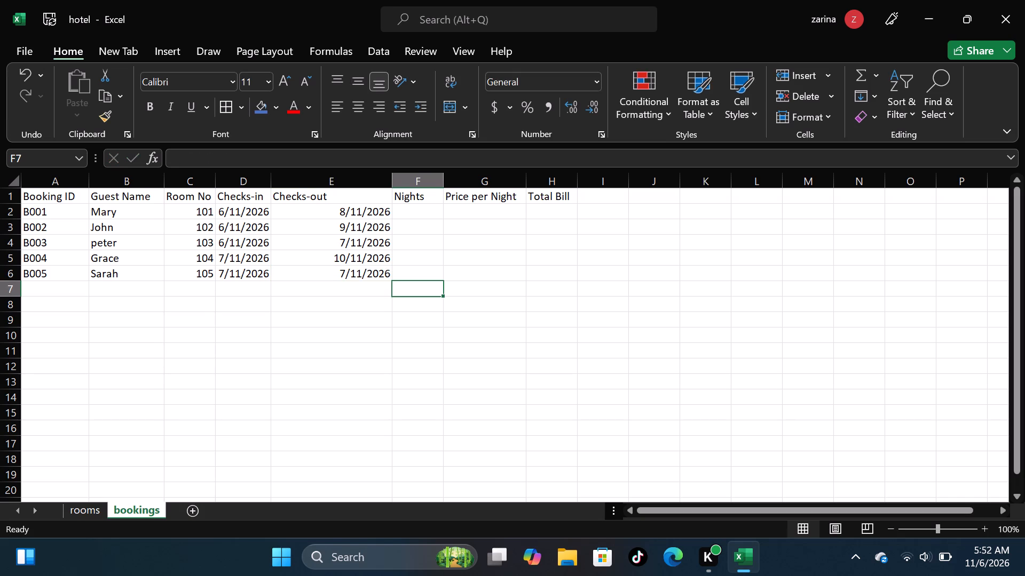
pyautogui.press('Up')
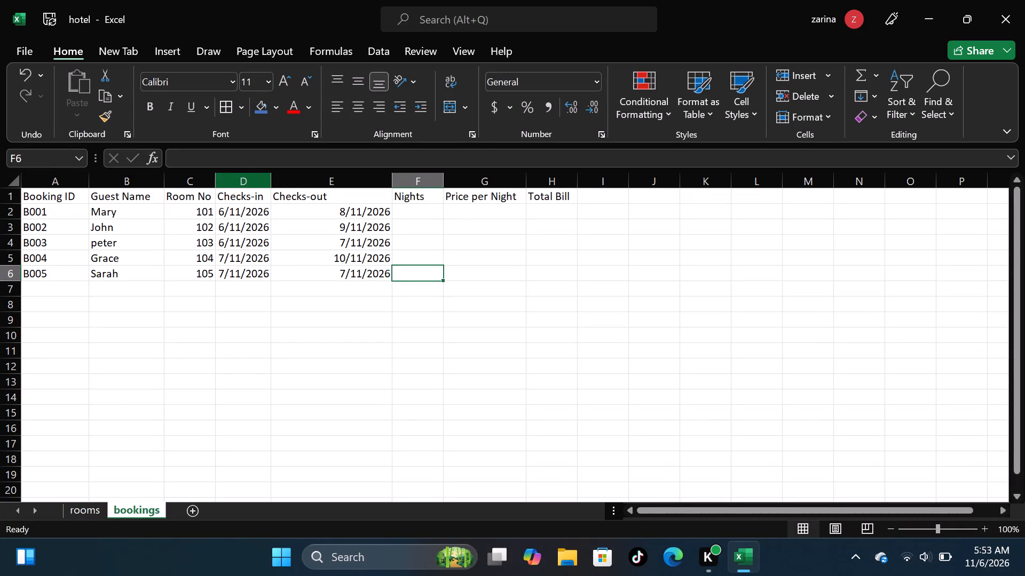
pyautogui.click(413, 211)
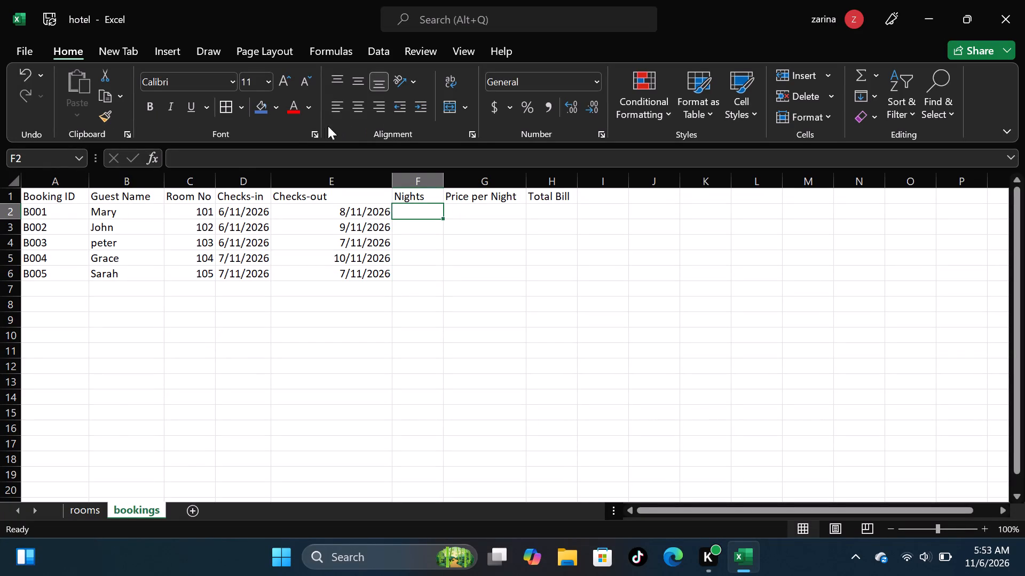
pyautogui.click(208, 153)
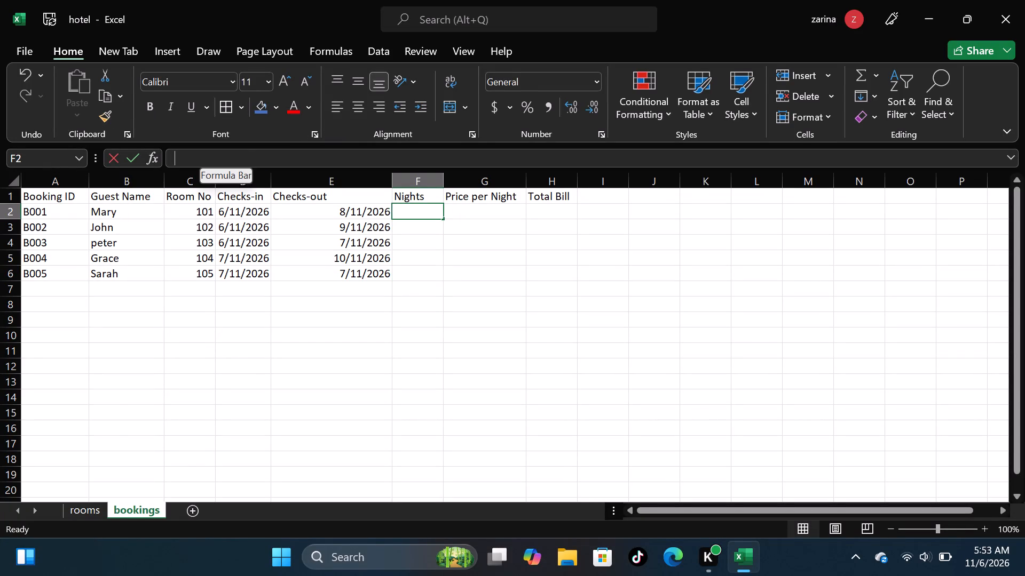
pyautogui.press('=')
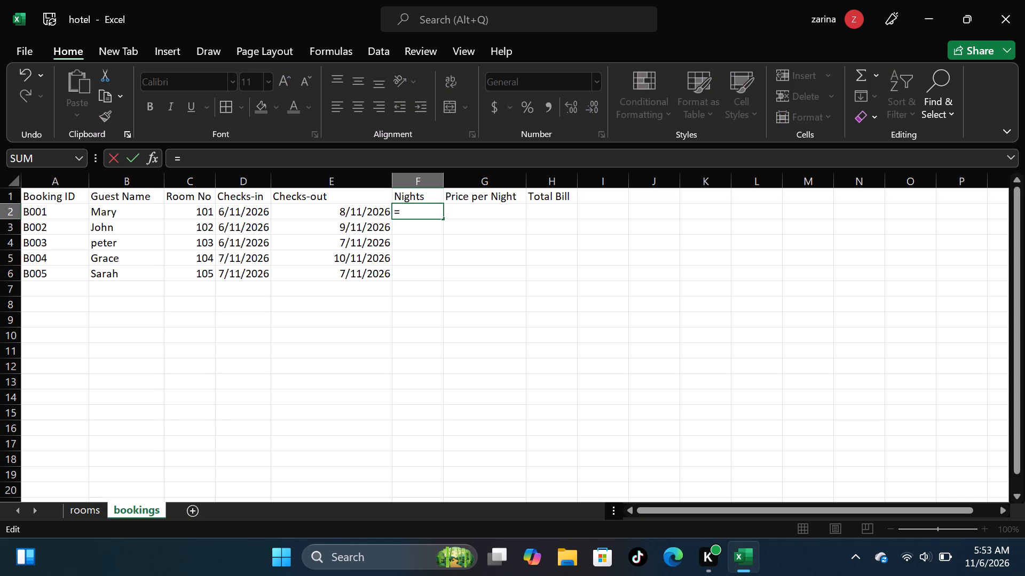
pyautogui.write('e2')
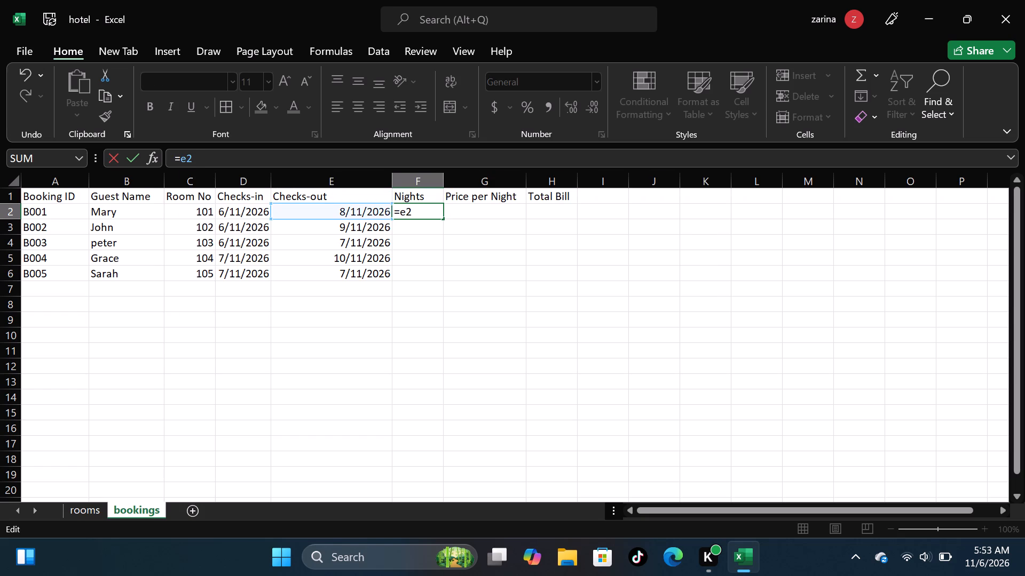
pyautogui.press('-')
pyautogui.write('d2')
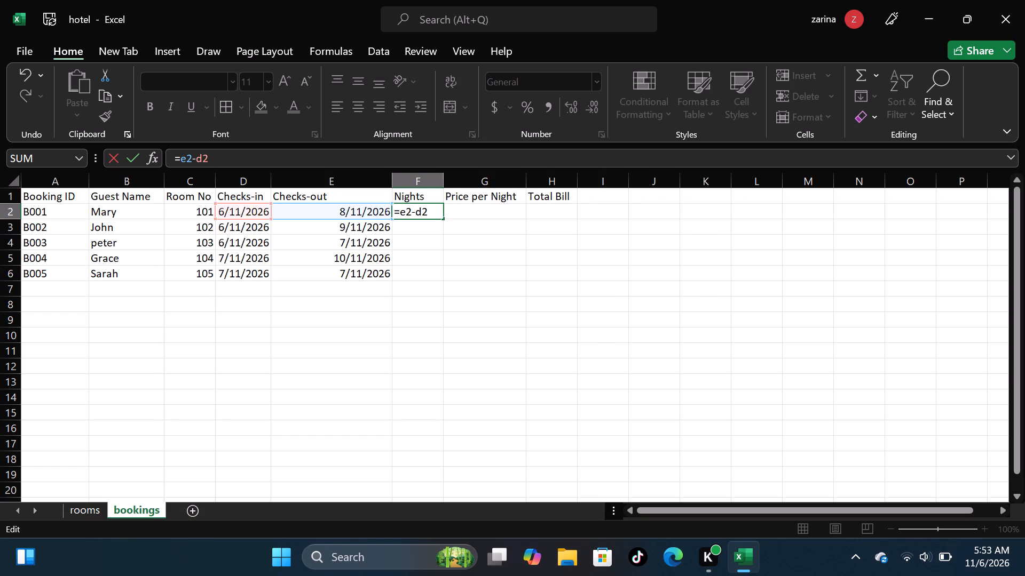
pyautogui.press('Return')
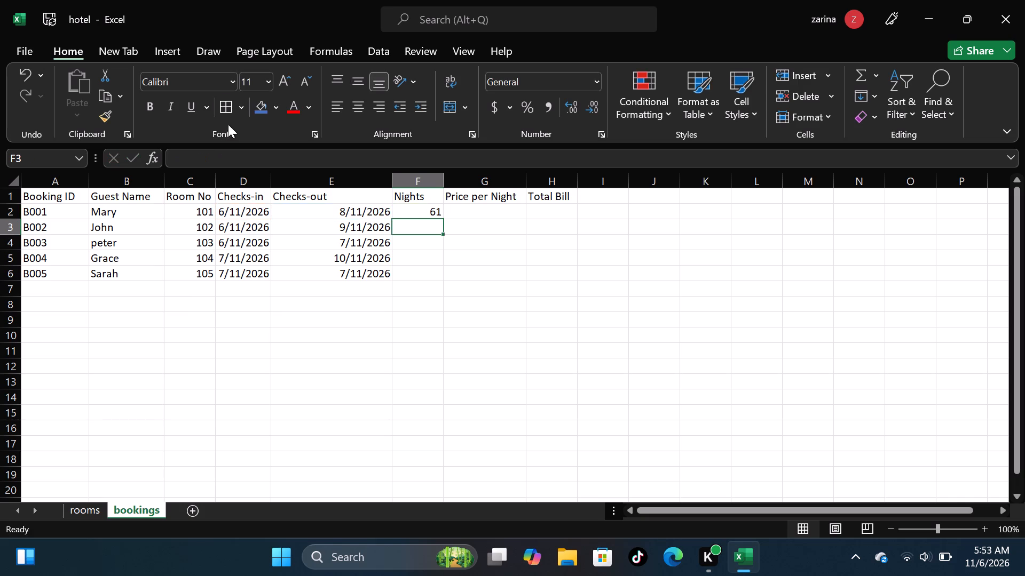
# Fill the Nights formula from F2 down through F6 for the remaining bookings.
pyautogui.click(407, 207)
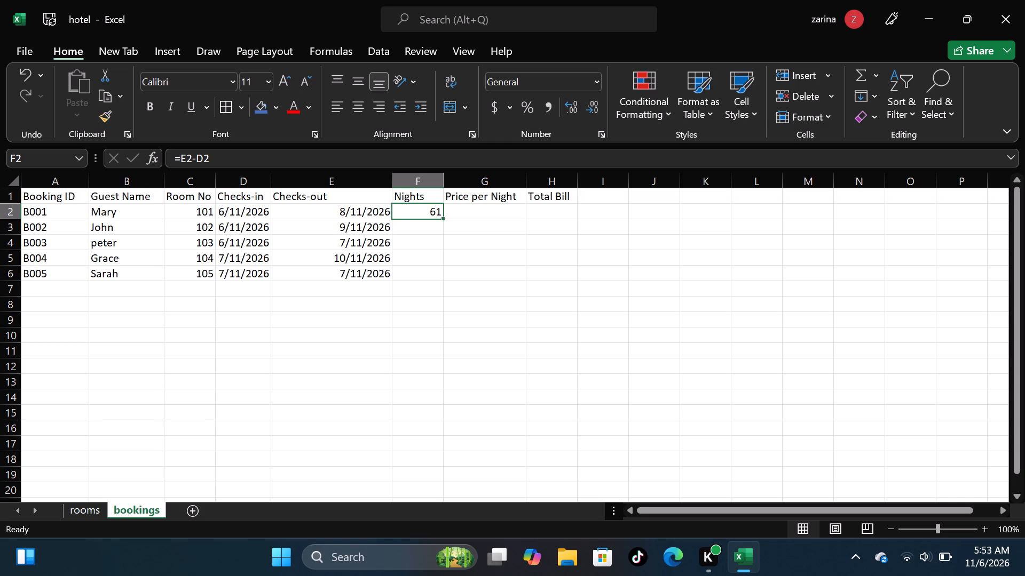
pyautogui.moveTo(445, 219); pyautogui.dragTo(445, 228)
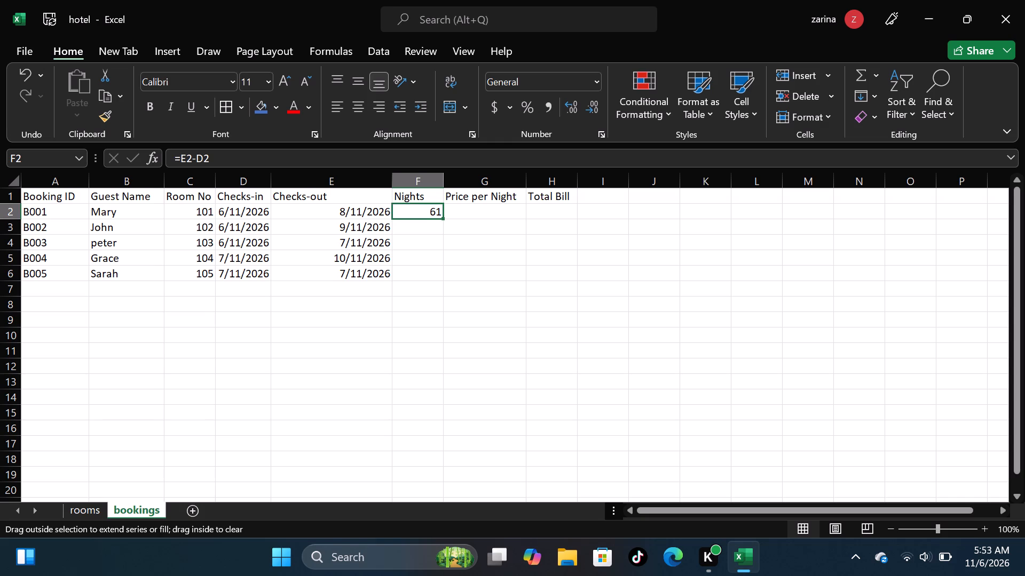
pyautogui.moveTo(445, 228); pyautogui.dragTo(437, 275)
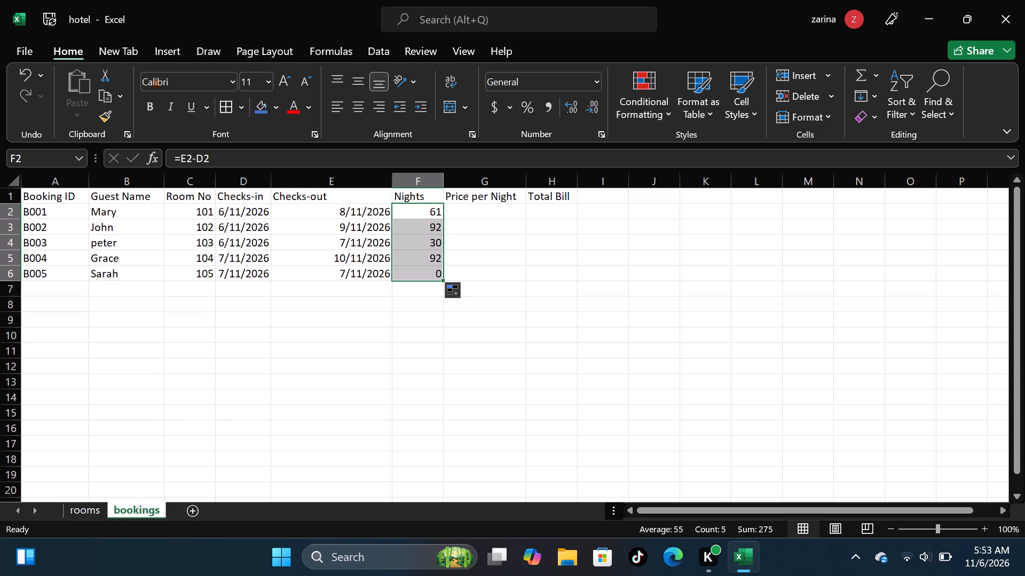
# Select the Price per Night cell G2 for Mary's booking B001.
pyautogui.click(503, 215)
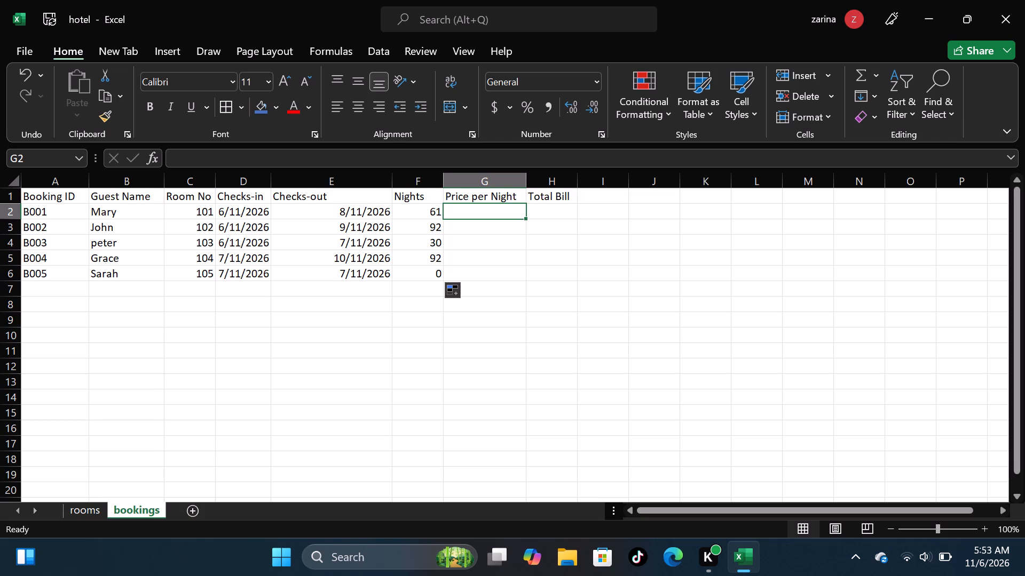
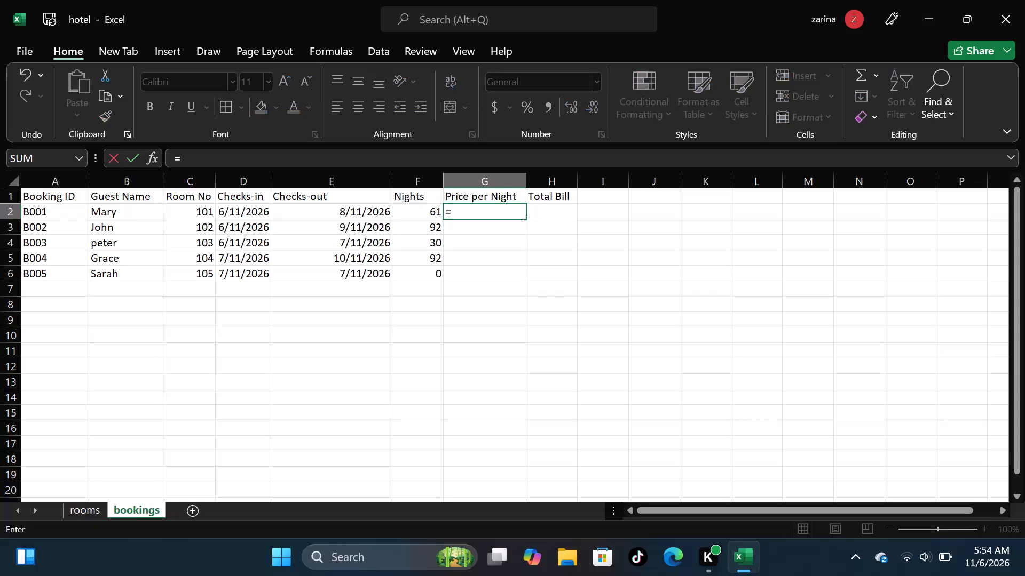
# Enter the formula =VLOOKUP(C2,rooms!A$2:C$7,3,FALSE) in cell G2 to look up the price per night for Mary's booking B001.
pyautogui.press('v')
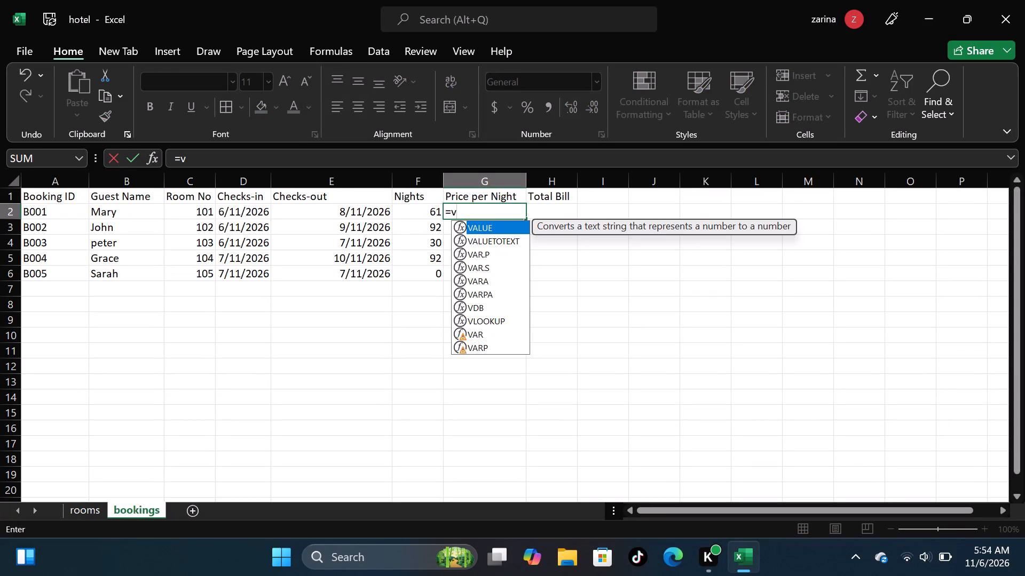
pyautogui.write('loo')
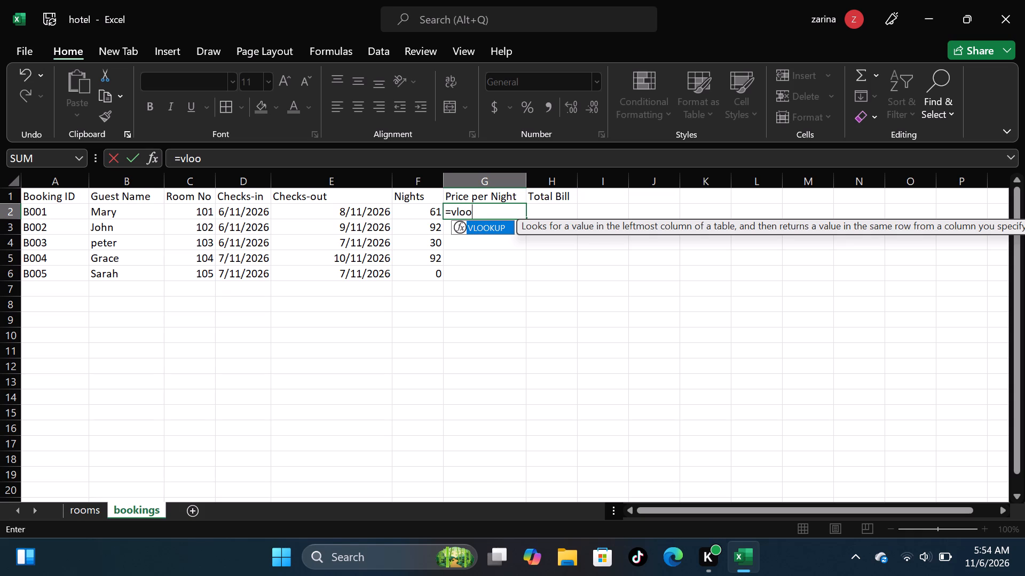
pyautogui.press('k')
pyautogui.write('up')
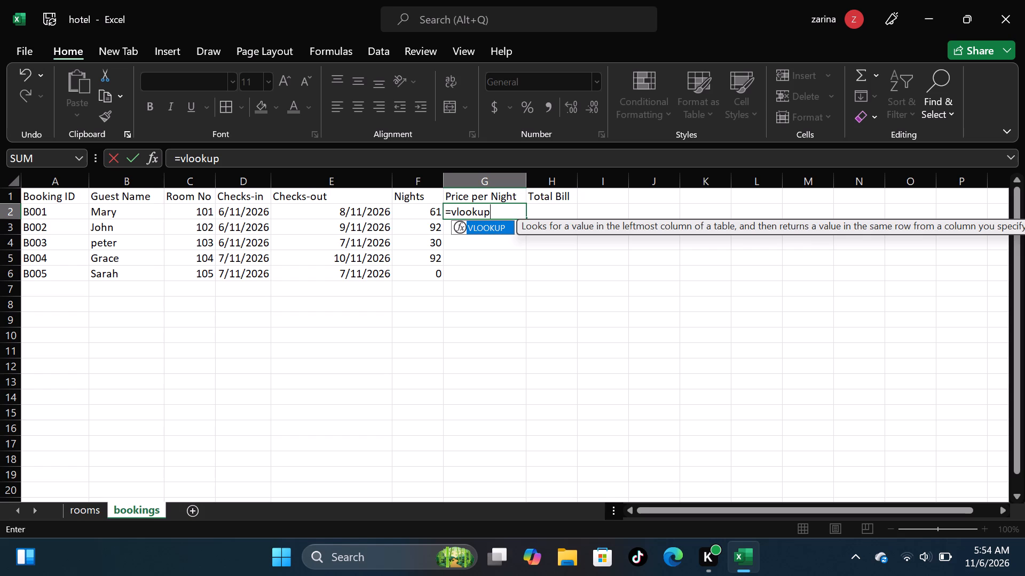
pyautogui.hotkey('shift', '(')
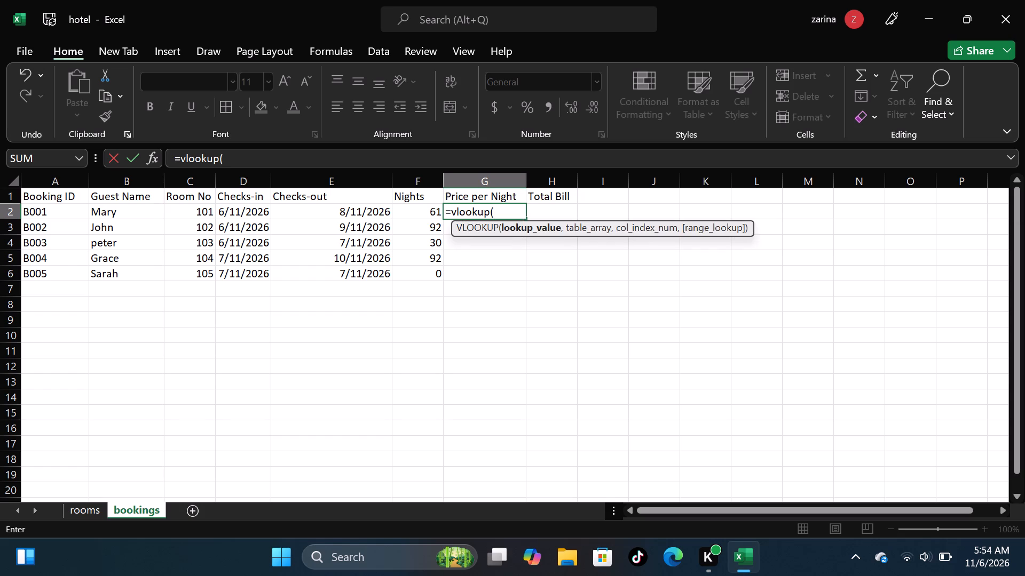
pyautogui.write('c2')
pyautogui.press(',')
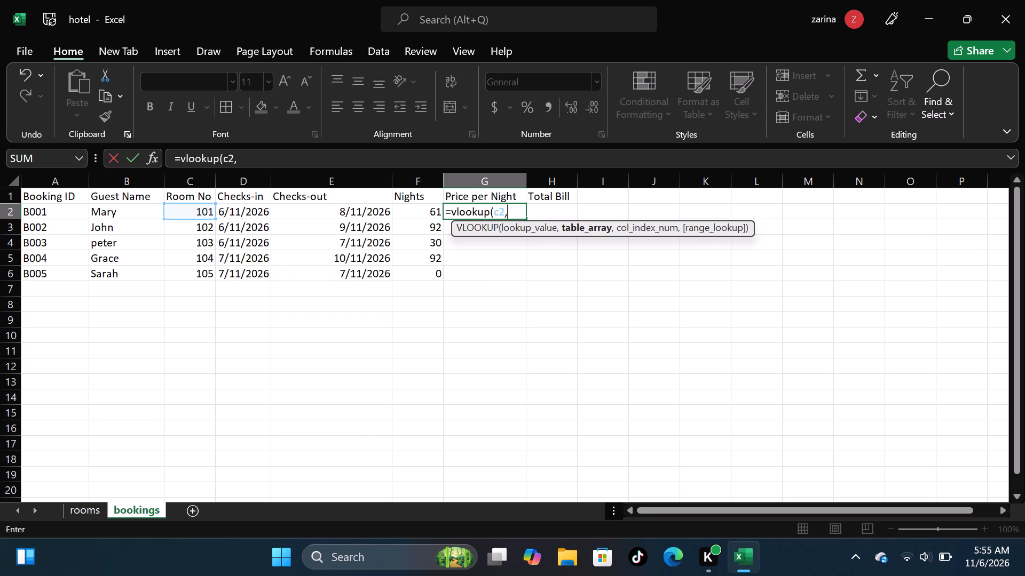
pyautogui.press('r')
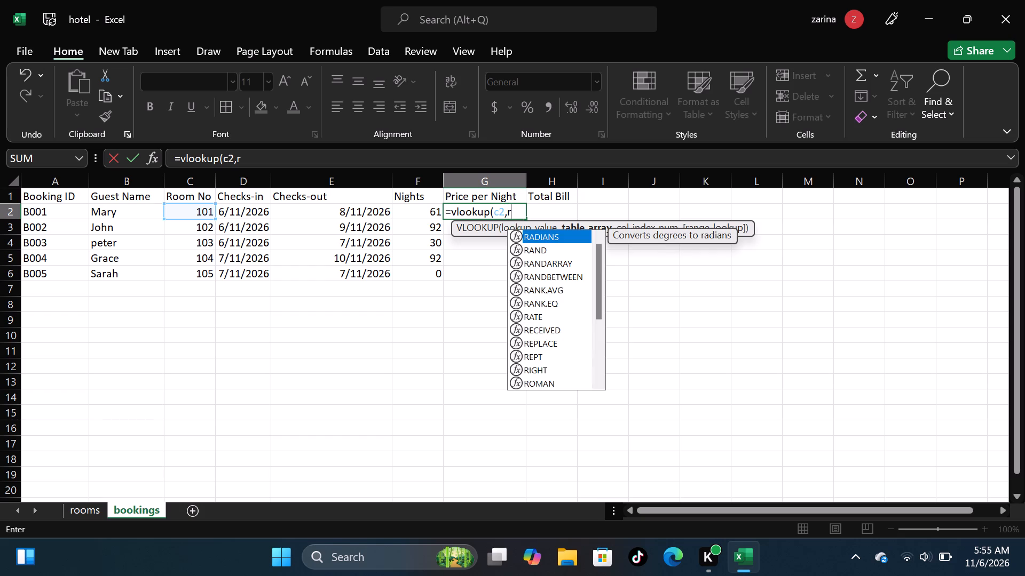
pyautogui.write('oom')
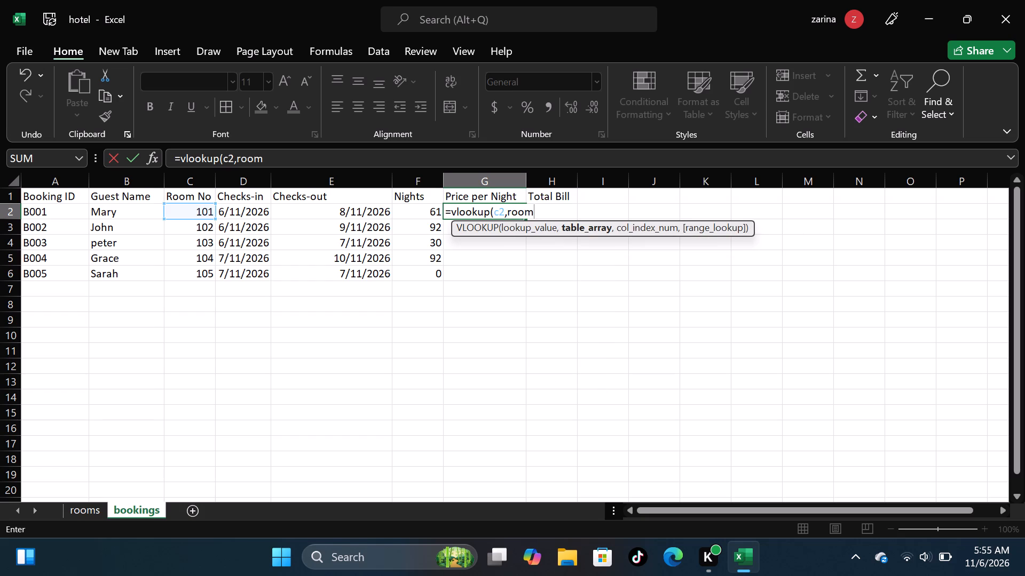
pyautogui.press('s')
pyautogui.hotkey('shift', '!')
pyautogui.press('a')
pyautogui.hotkey('shift', '$')
pyautogui.press('2')
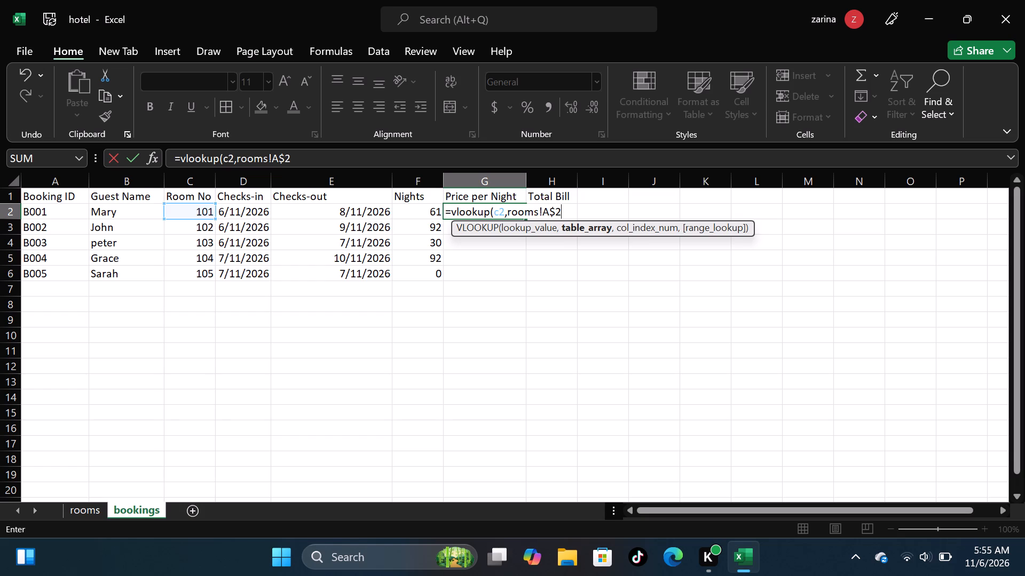
pyautogui.hotkey('shift', ':')
pyautogui.press('c')
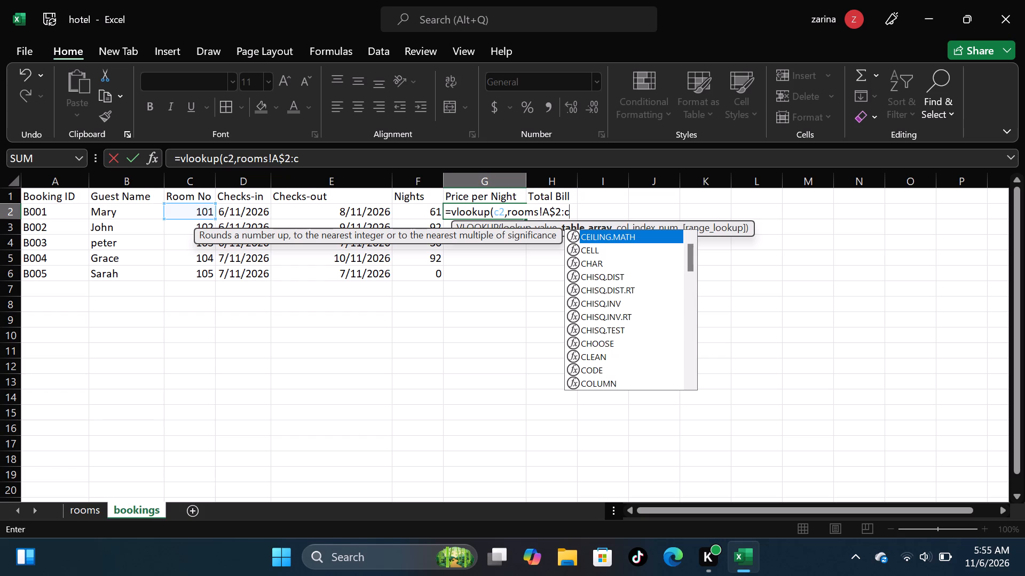
pyautogui.hotkey('shift', '$')
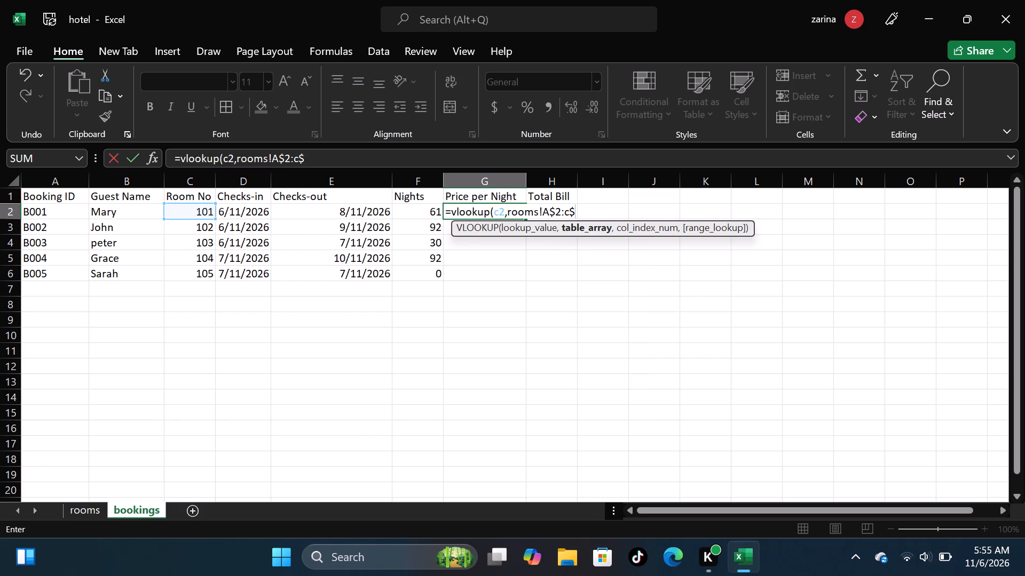
pyautogui.press('7')
pyautogui.press(',')
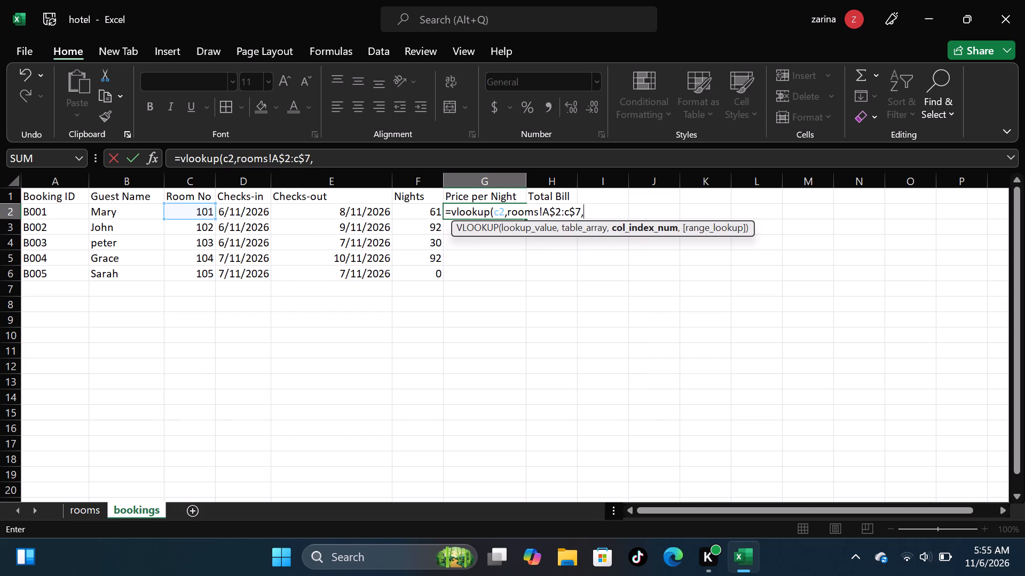
pyautogui.press('3')
pyautogui.press(',')
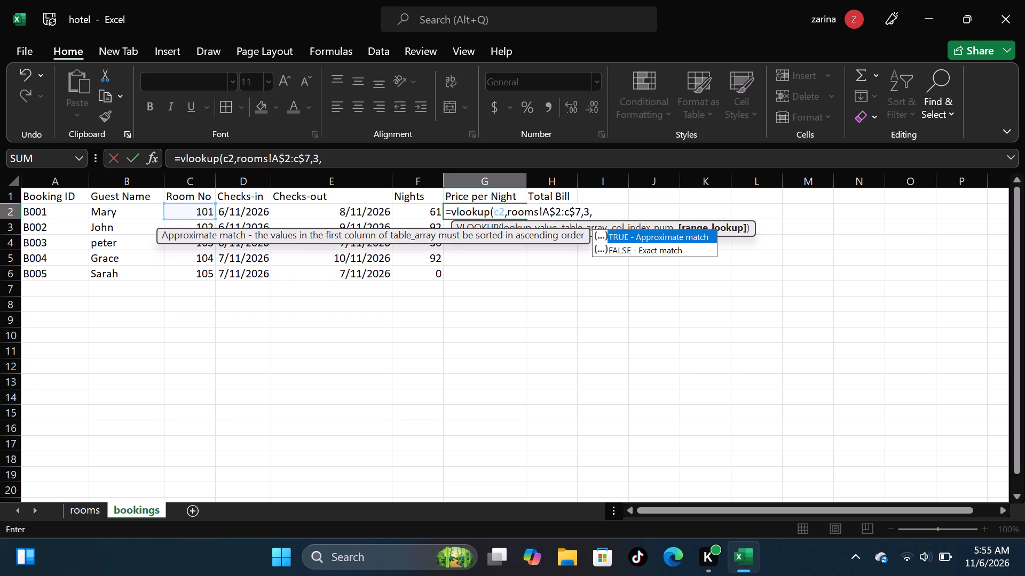
pyautogui.press('f')
pyautogui.press('a')
pyautogui.write('lse')
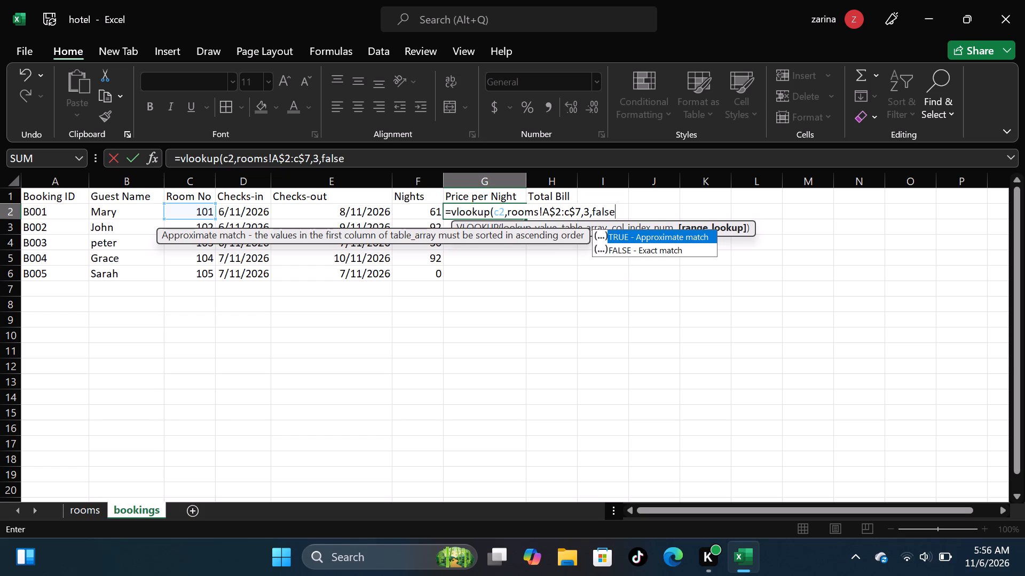
pyautogui.hotkey('shift', ')')
pyautogui.press('Return')
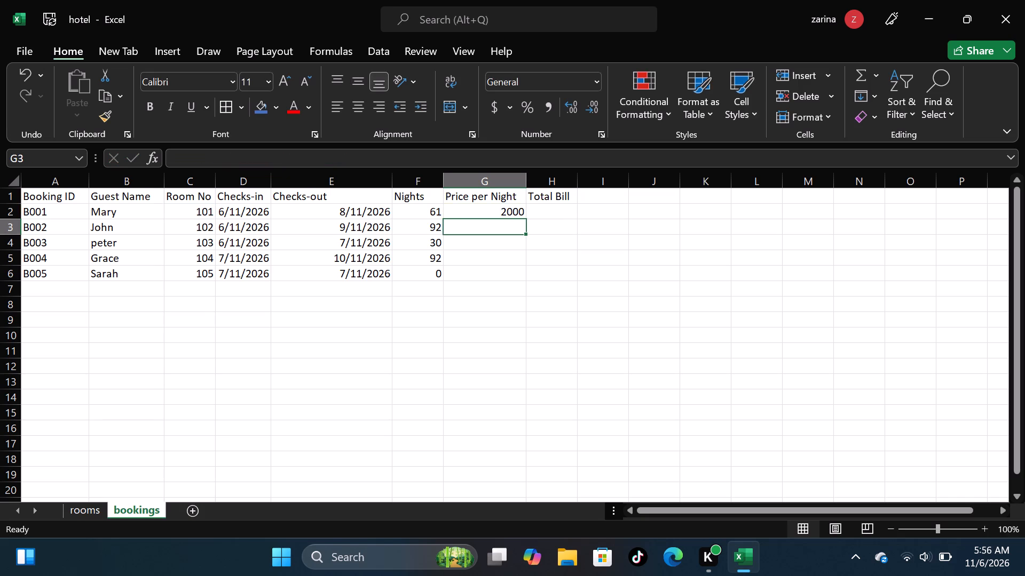
# Fill the Price per Night formula from G2 down through G6 for the remaining bookings.
pyautogui.click(478, 209)
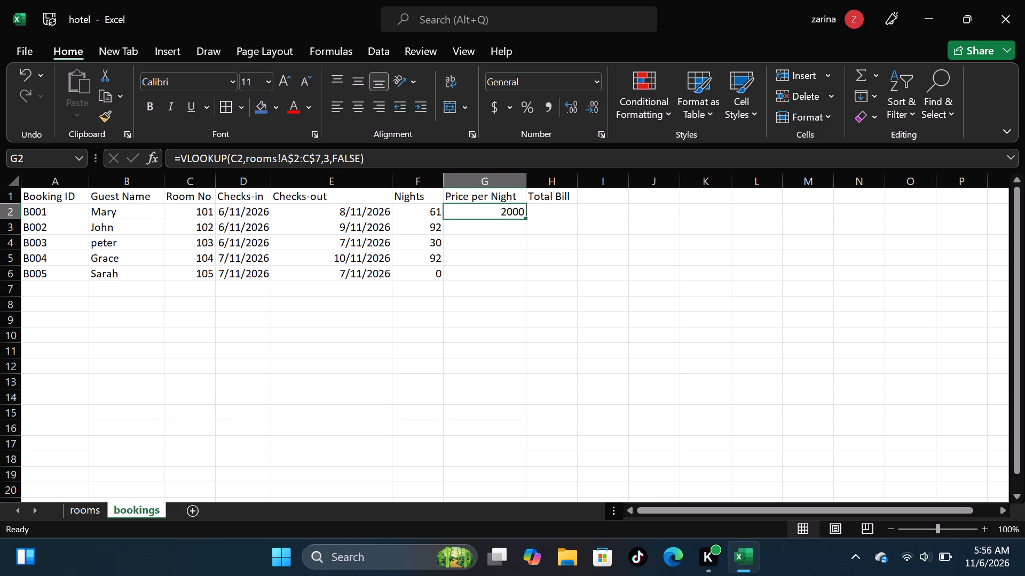
pyautogui.moveTo(528, 219); pyautogui.dragTo(528, 222)
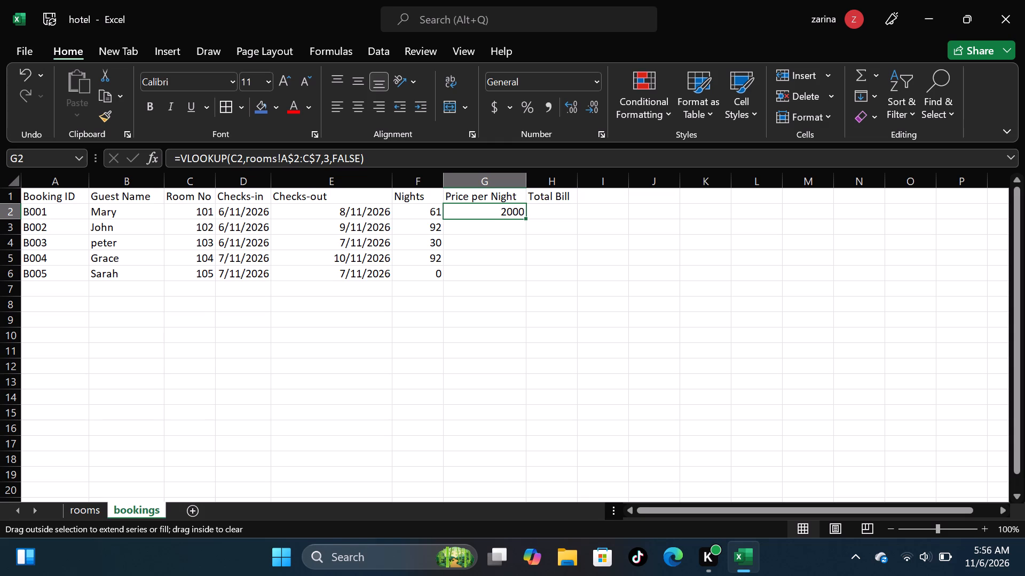
pyautogui.moveTo(528, 222); pyautogui.dragTo(524, 277)
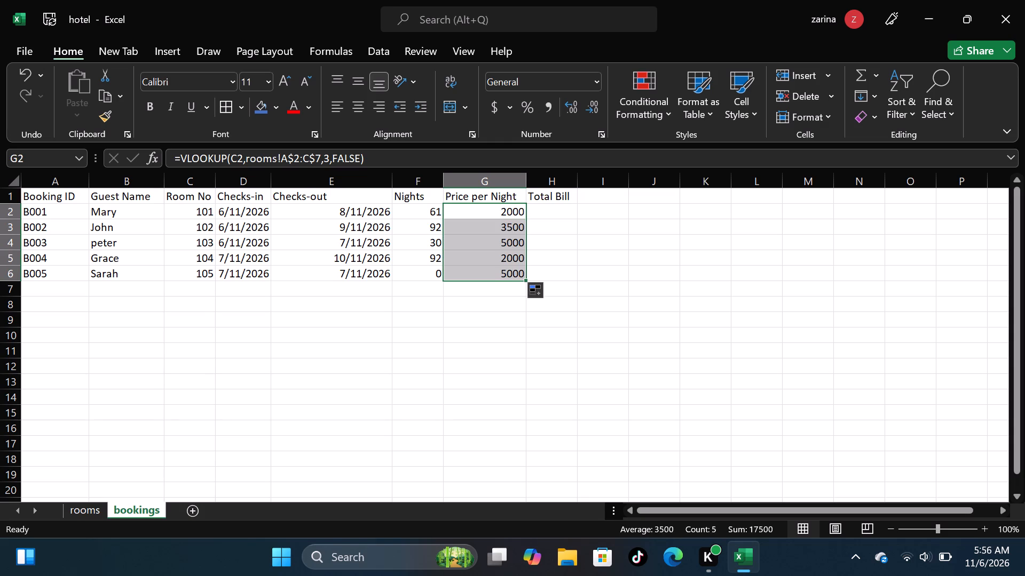
# Enter the formula =F2*G2 in cell H2 to calculate the total bill for Mary's booking B001.
pyautogui.click(558, 214)
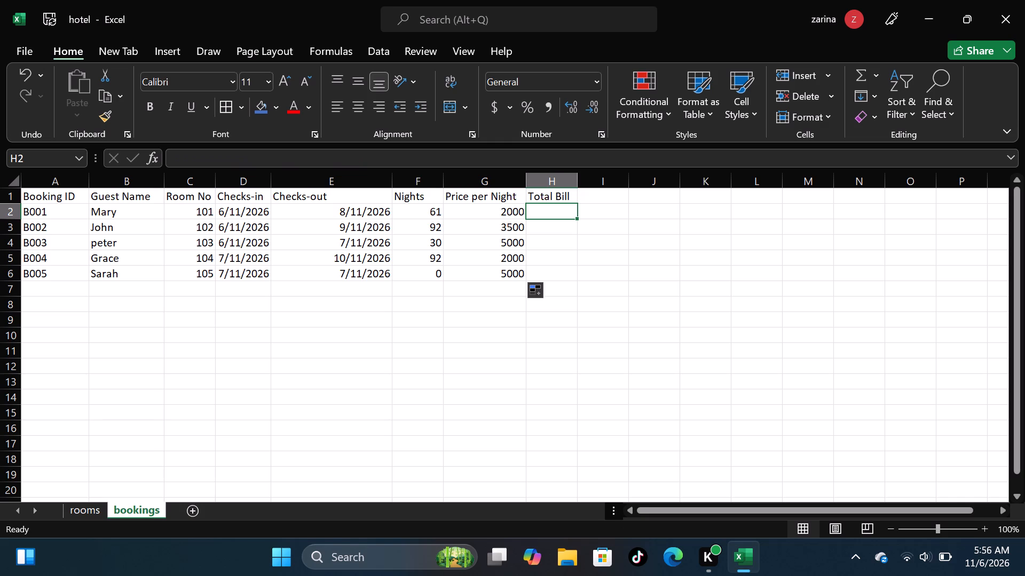
pyautogui.press('=')
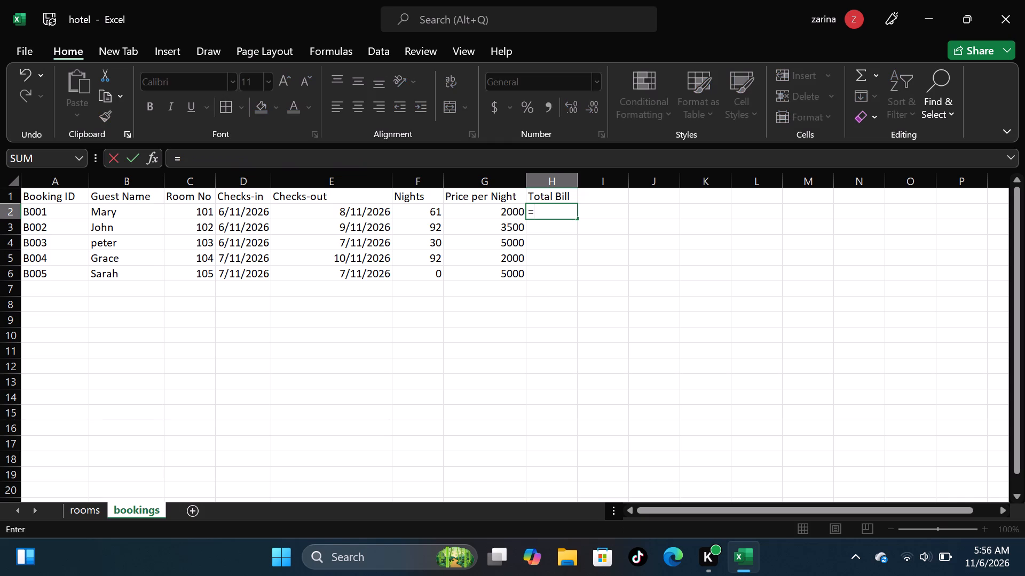
pyautogui.write('f2')
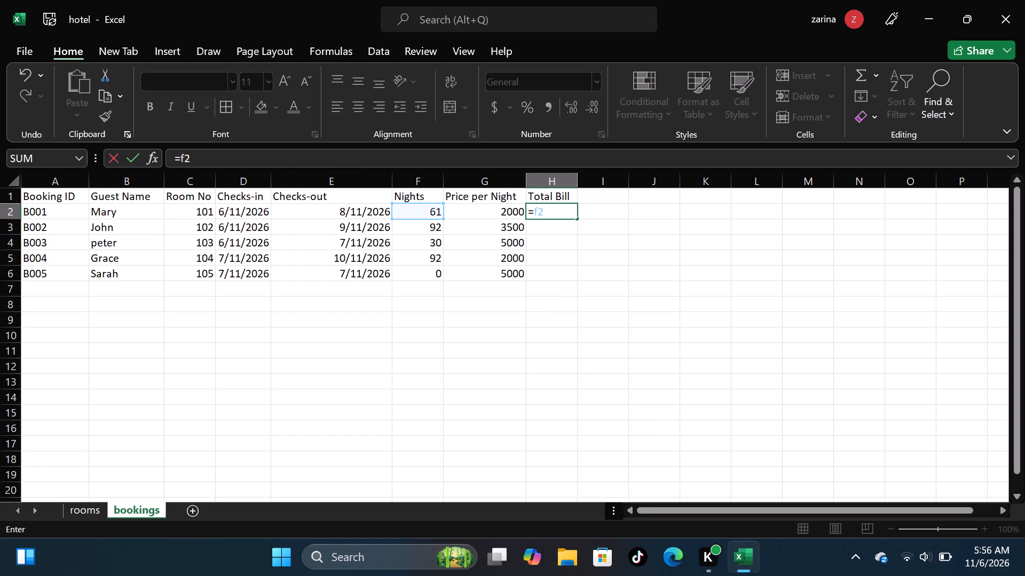
pyautogui.hotkey('shift', '*')
pyautogui.write('g2')
pyautogui.press('Return')
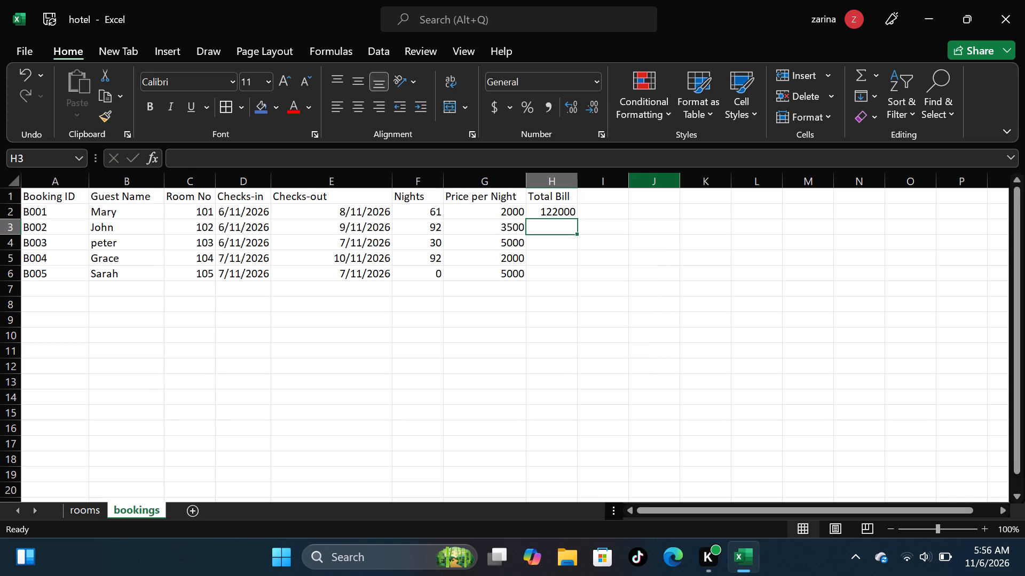
# Fill the Total Bill formula from H2 down through H6 for the remaining bookings.
pyautogui.click(569, 213)
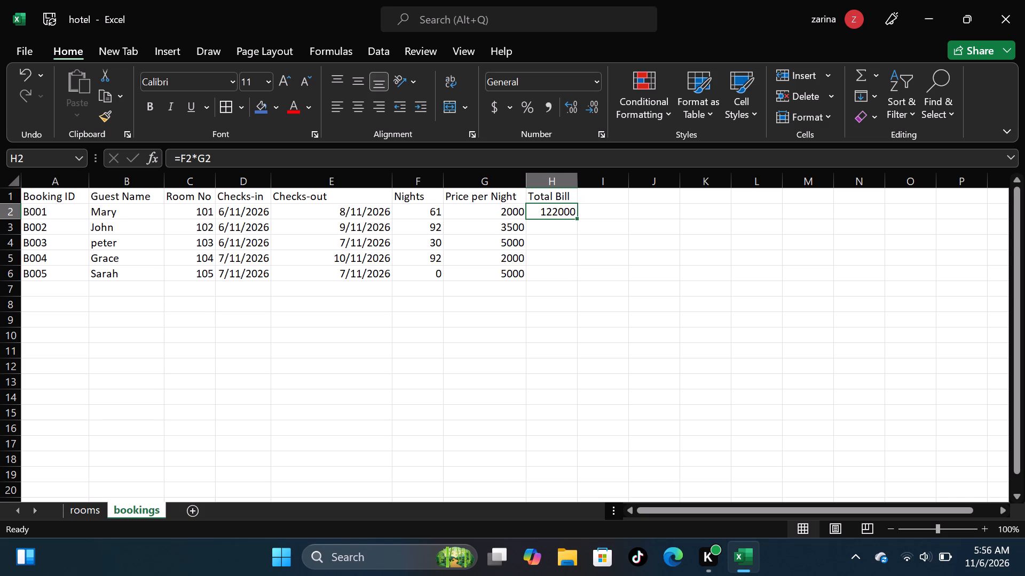
pyautogui.moveTo(575, 215); pyautogui.dragTo(571, 271)
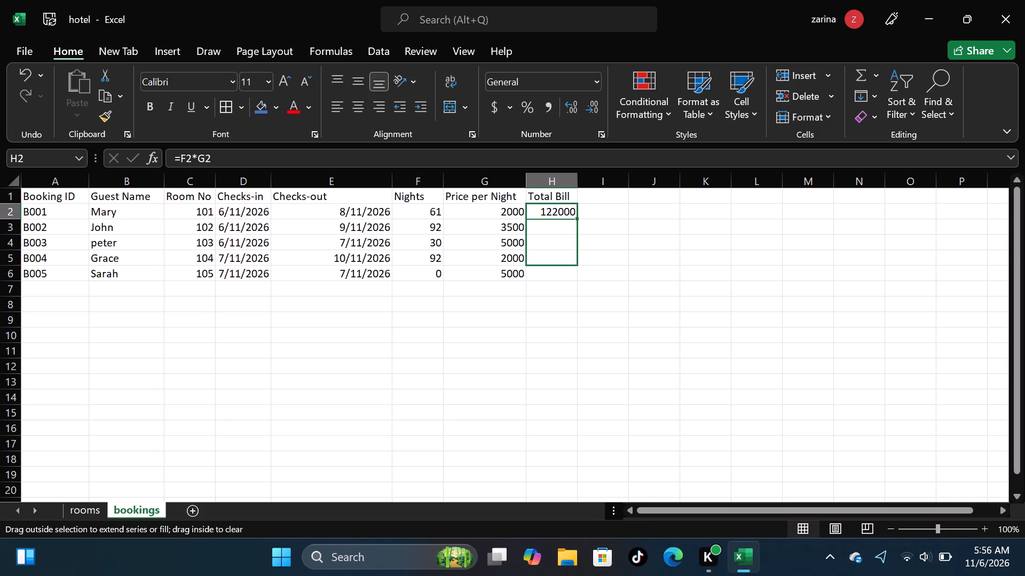
pyautogui.moveTo(571, 271); pyautogui.dragTo(570, 275)
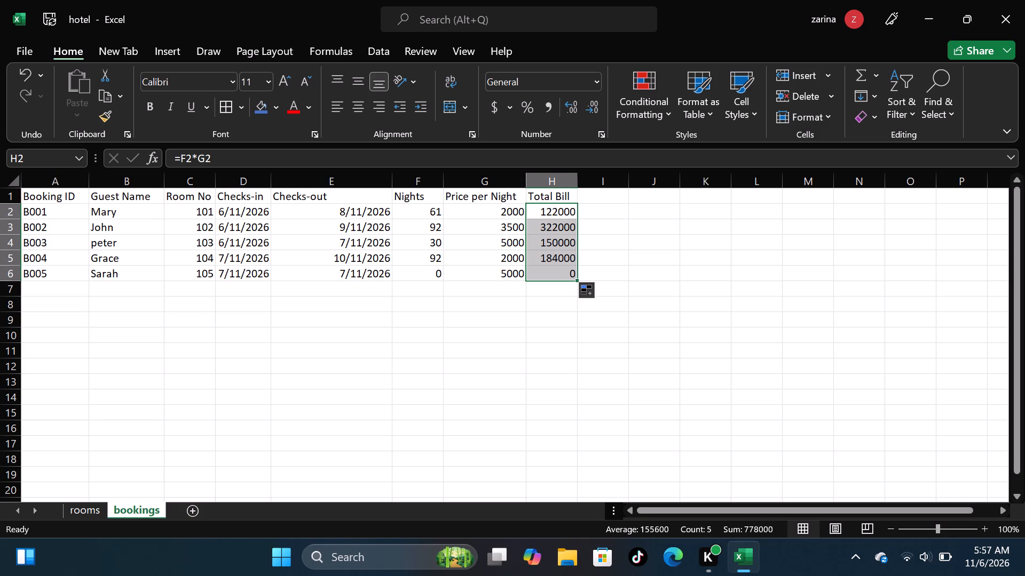
# Save the hotel workbook.
pyautogui.click(53, 15)
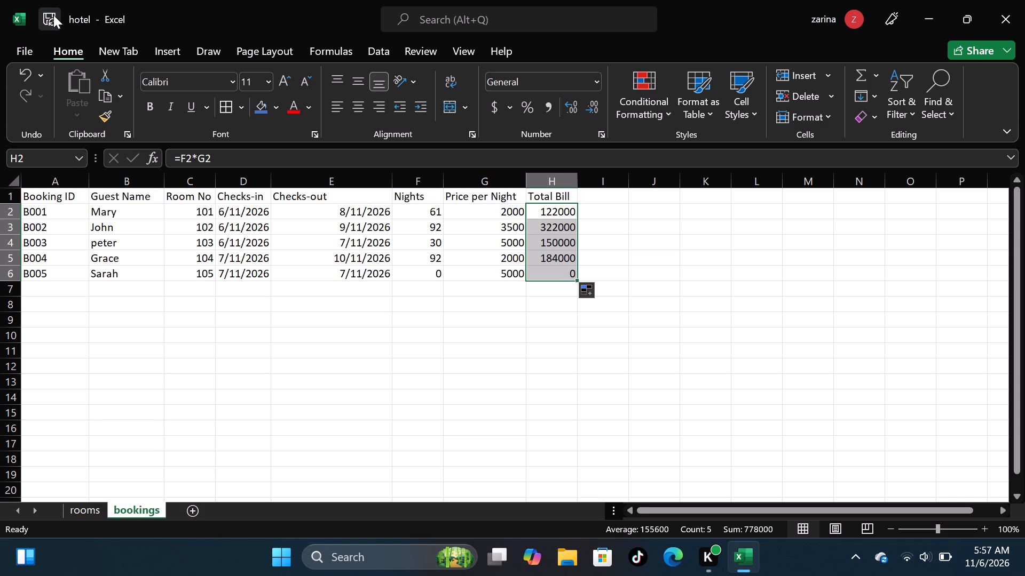
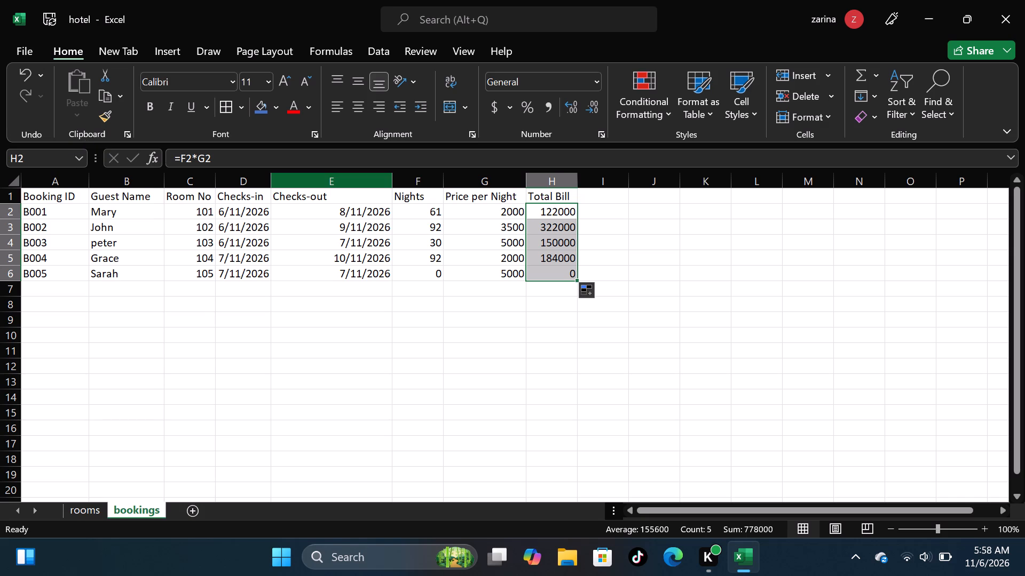
# Re-enter the Nights formula =E2-D2 in cell F2 for booking B001.
pyautogui.click(355, 316)
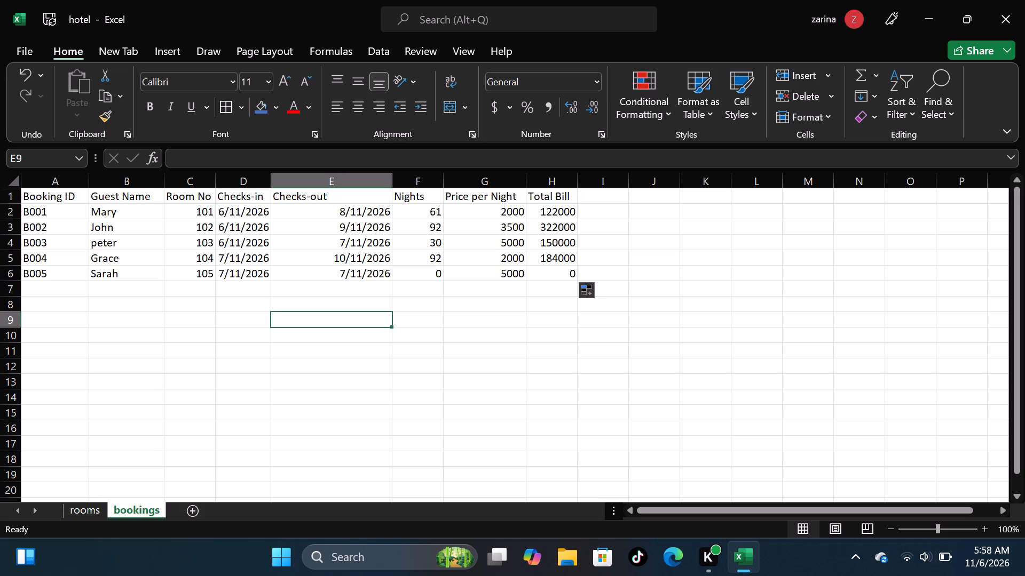
pyautogui.click(414, 209)
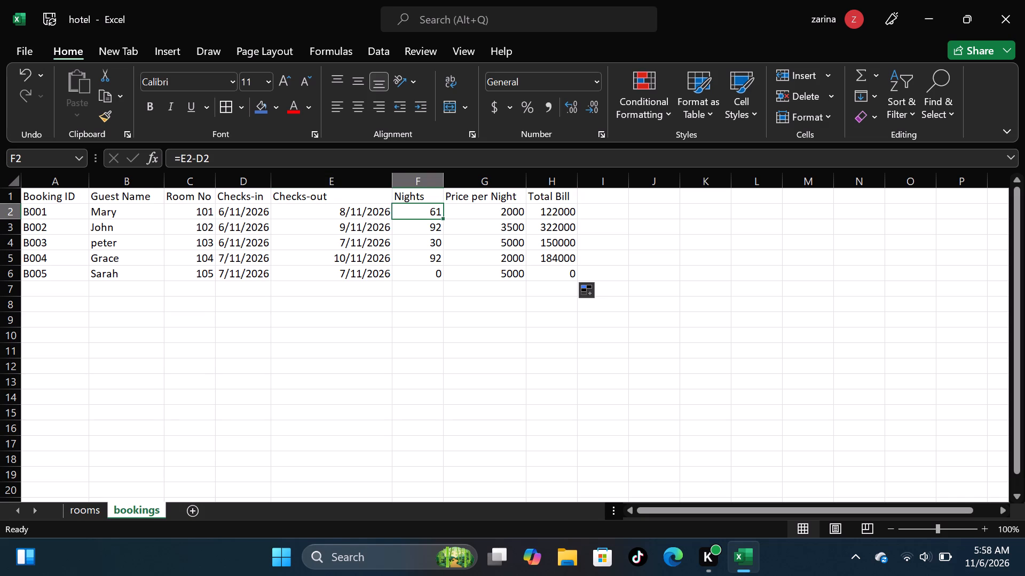
pyautogui.press('BackSpace')
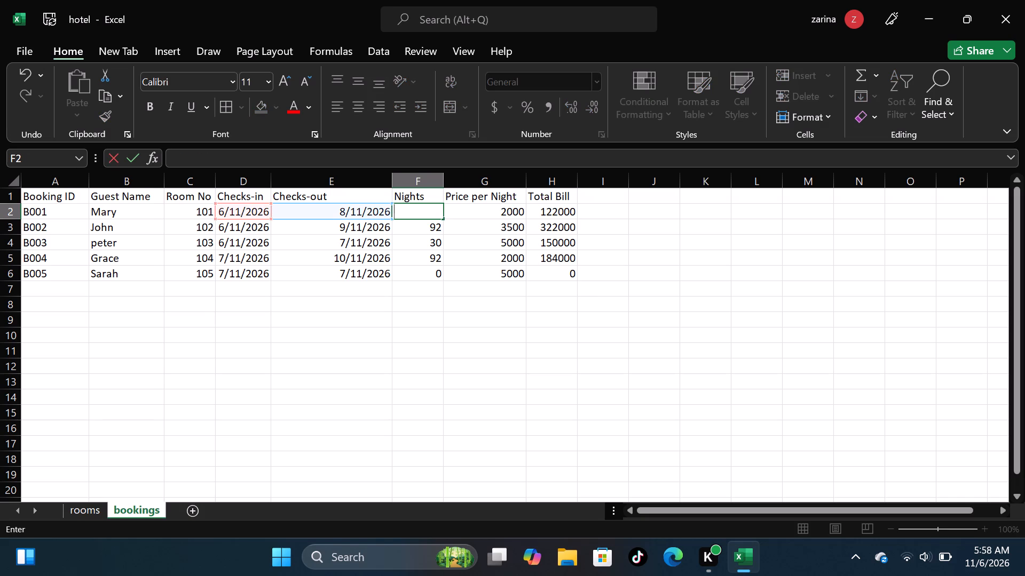
pyautogui.press('=')
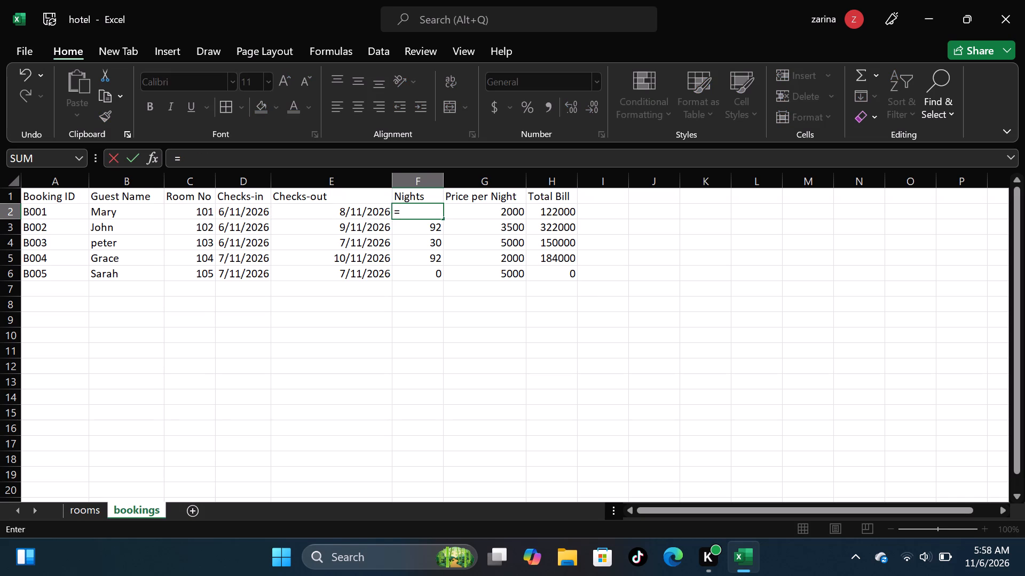
pyautogui.write('e2')
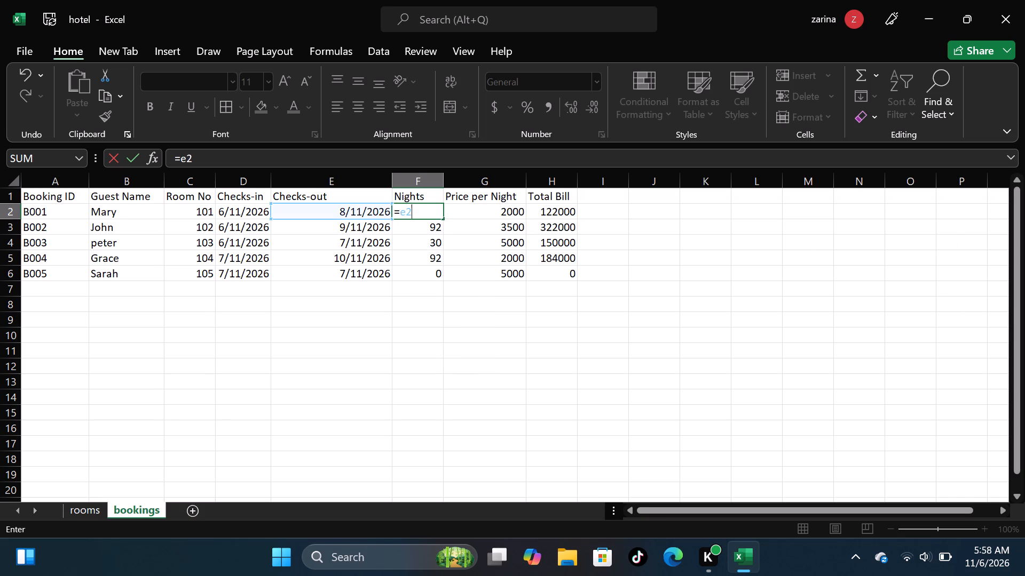
pyautogui.press('-')
pyautogui.write('d2')
pyautogui.press('Return')
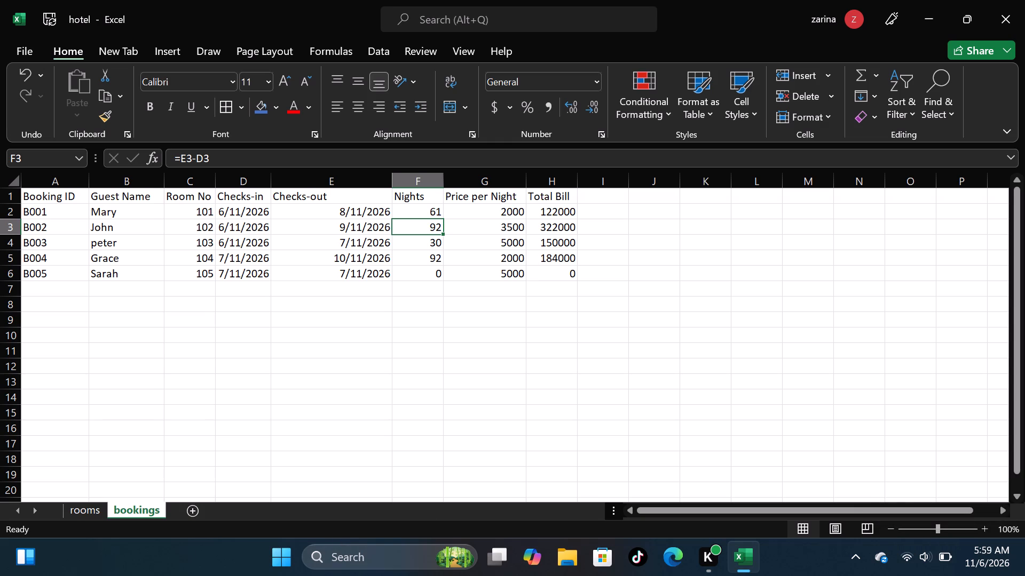
# Save the hotel workbook.
pyautogui.click(44, 17)
# Add a new worksheet after the bookings sheet and name it payments.
pyautogui.click(187, 509)
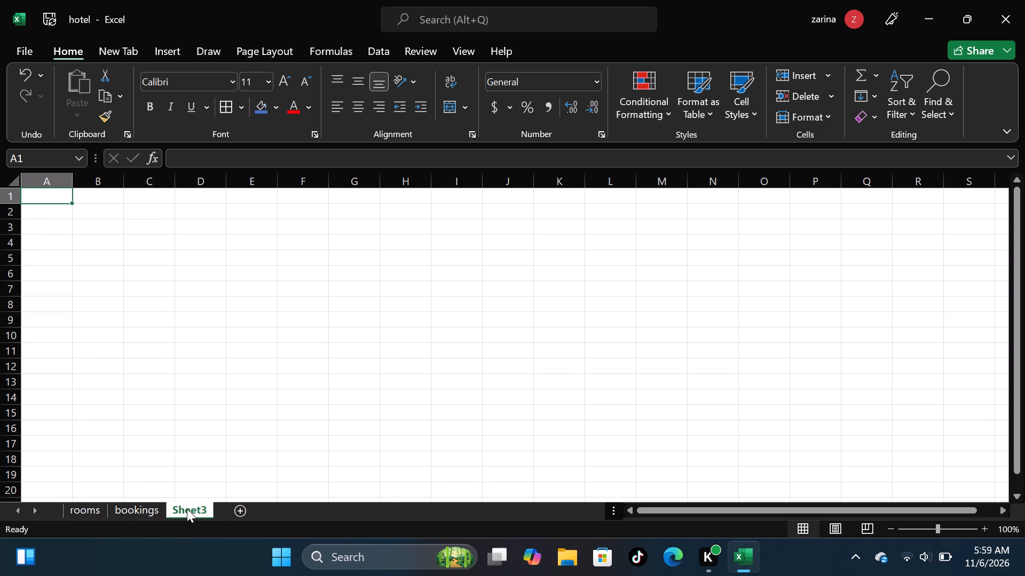
pyautogui.doubleClick(187, 509)
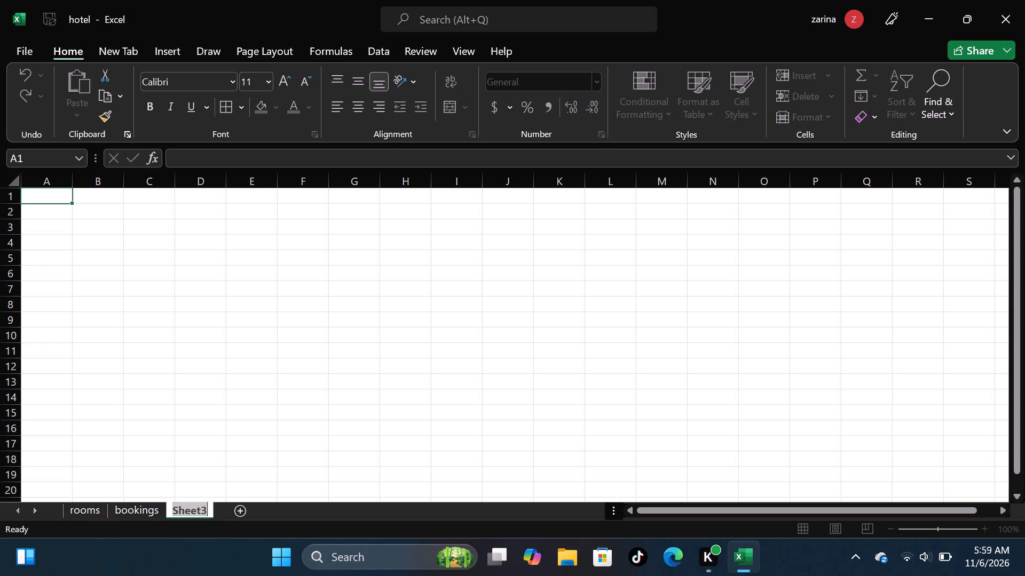
pyautogui.write('pa')
pyautogui.press('y')
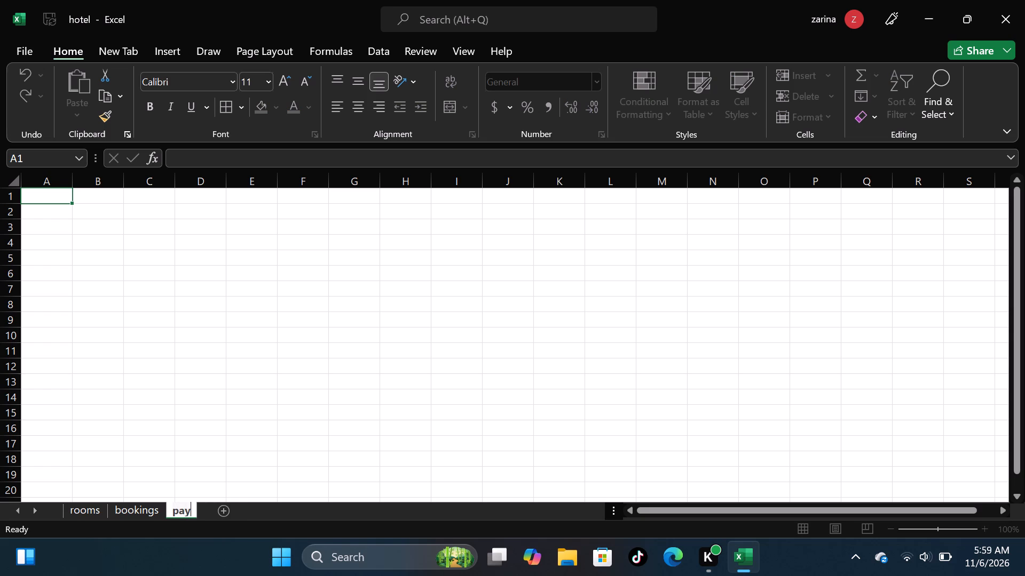
pyautogui.write('me')
pyautogui.write('nt')
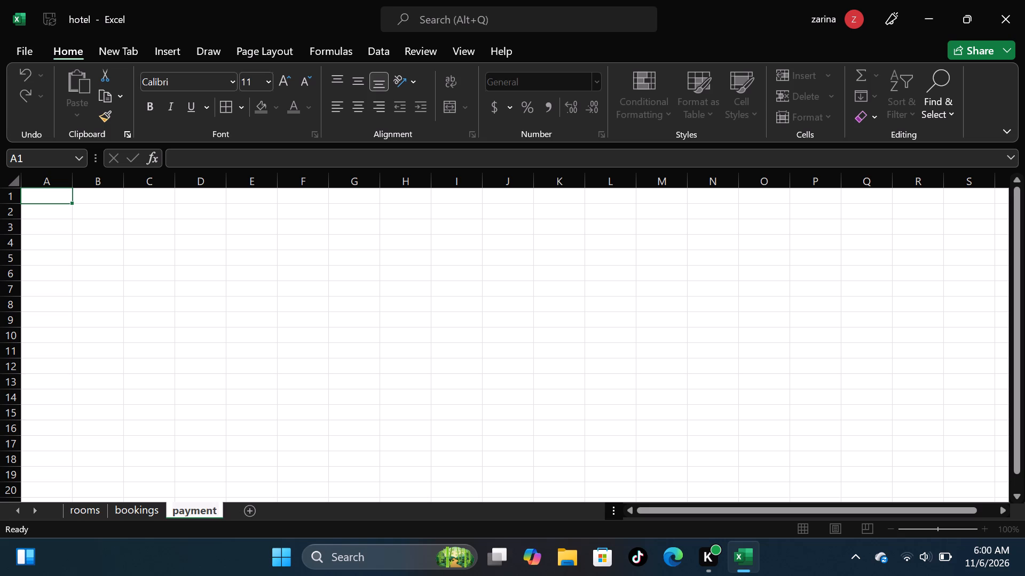
pyautogui.press('s')
pyautogui.press('Return')
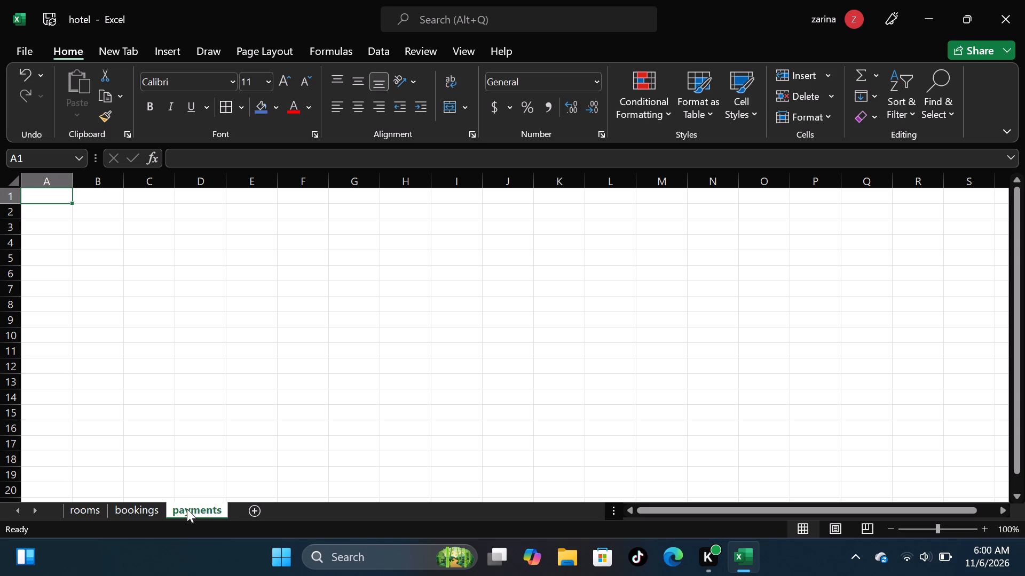